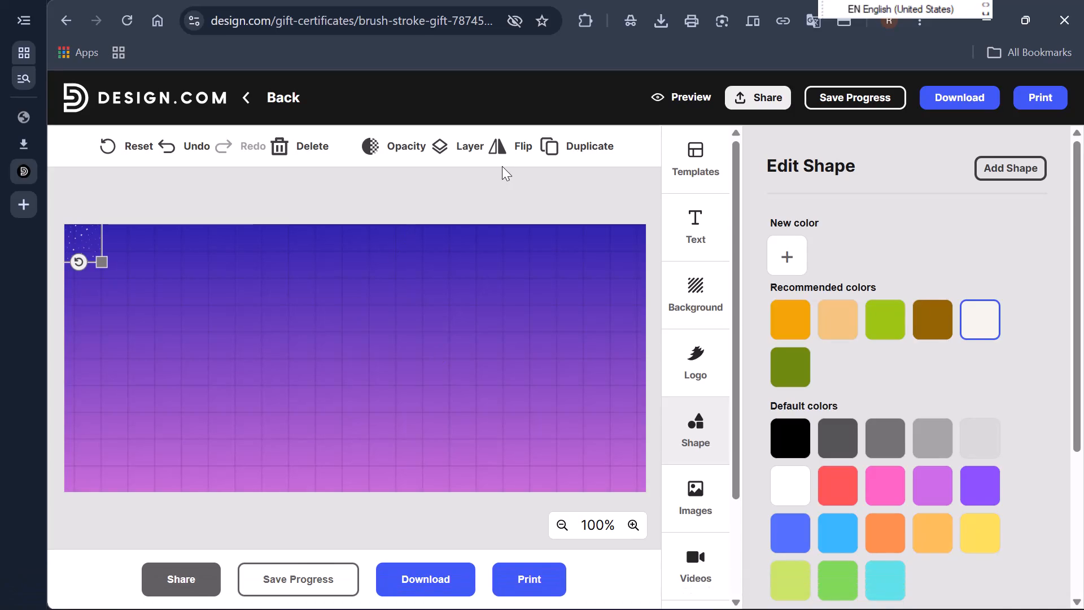
Duplicate the white speckle shape and place the copy beside the original along the top edge of the gift certificate.
left_click(583, 143)
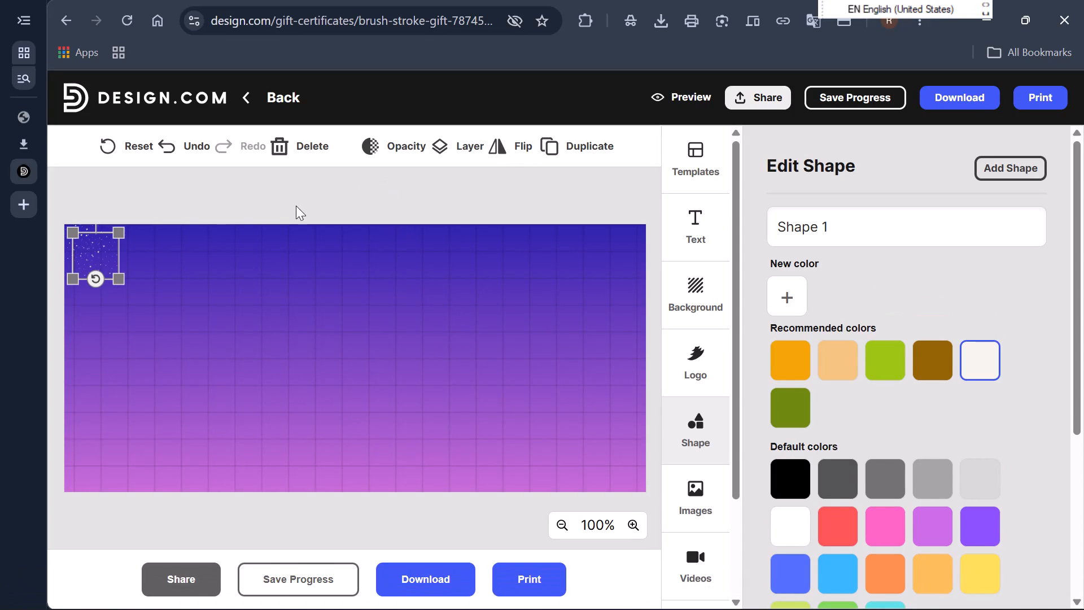
left_click_drag(102, 253, 119, 249)
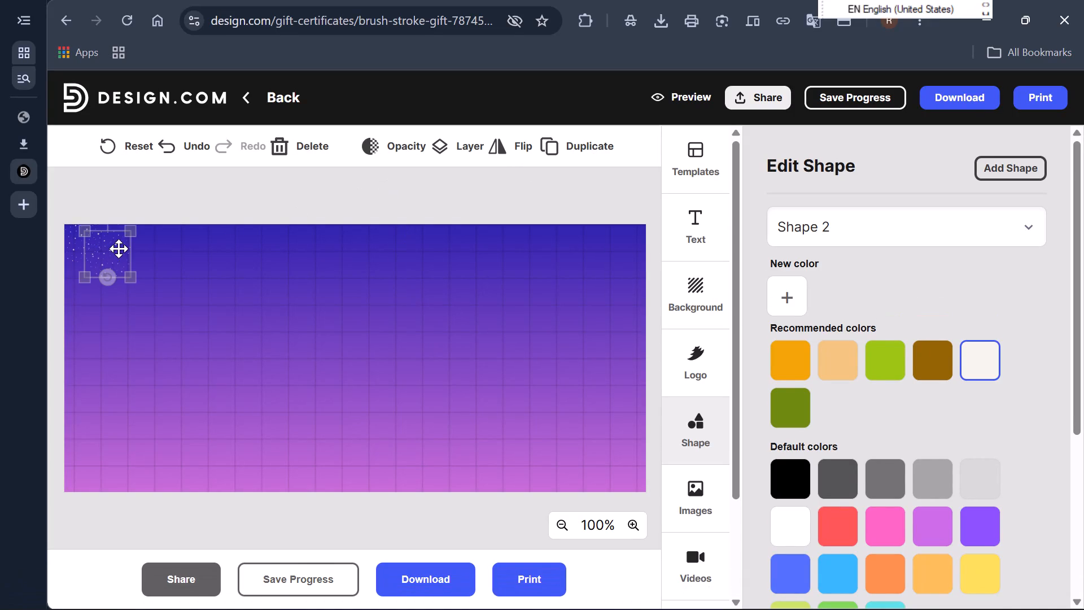
left_click_drag(119, 249, 126, 242)
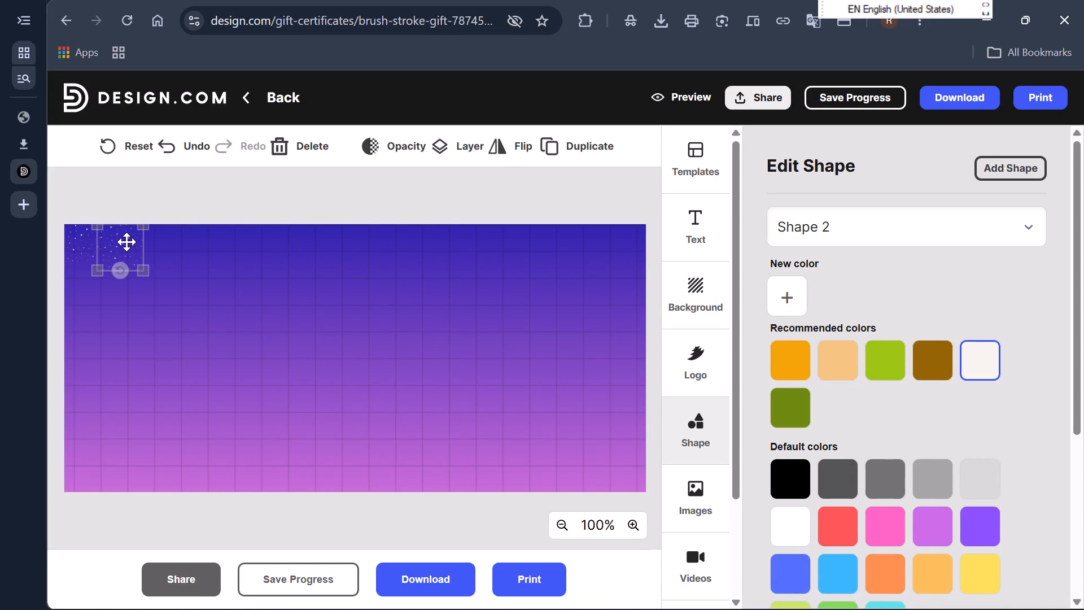
left_click_drag(126, 242, 125, 236)
left_click(125, 236)
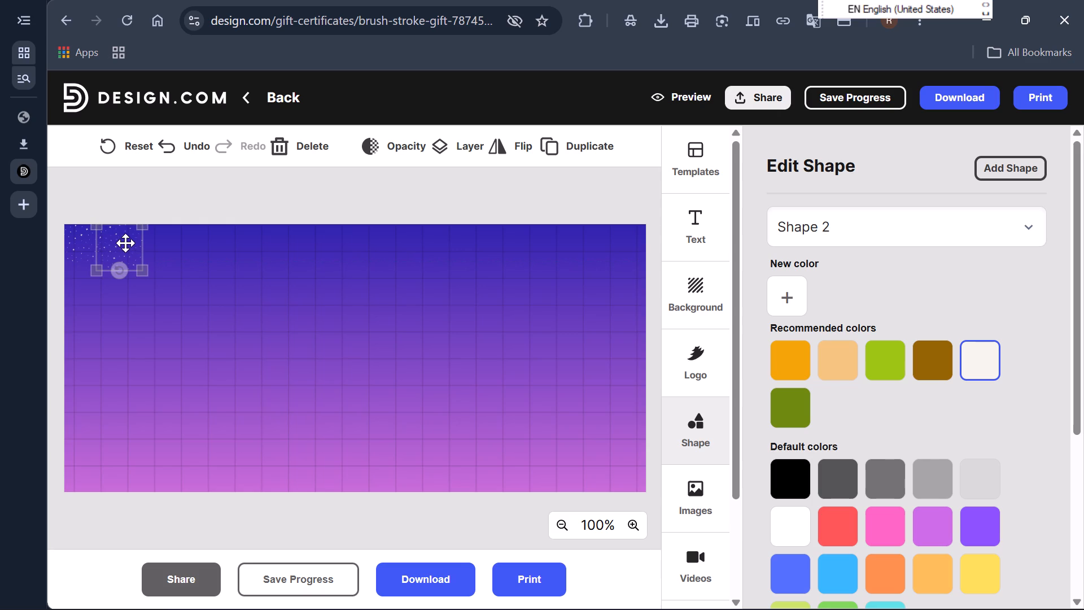
left_click(184, 295)
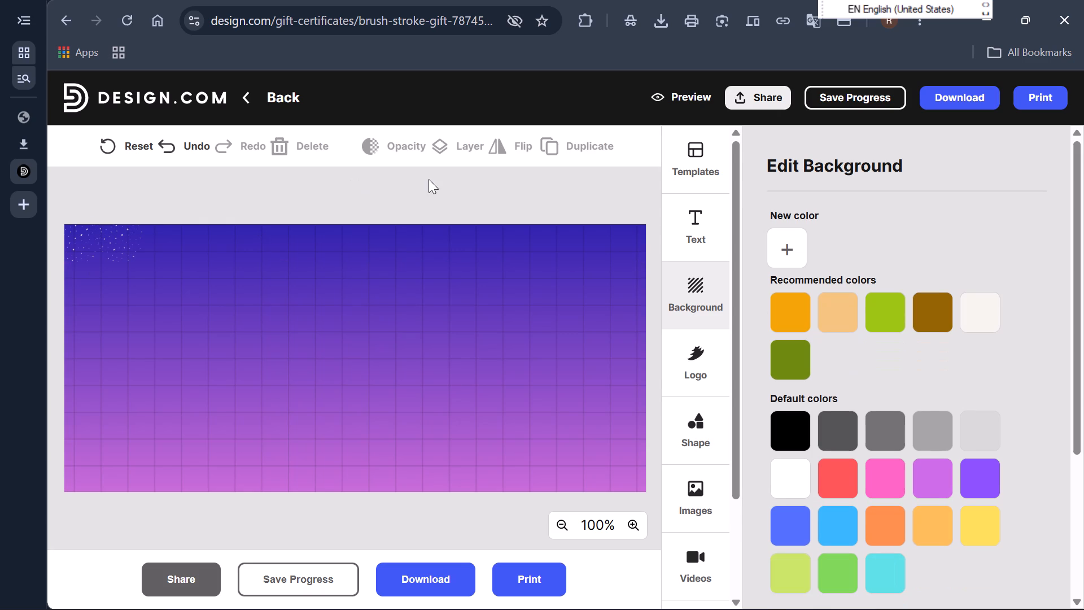
Duplicate the second speckle shape thirteen times to form a diagonal trail of copies across the gradient background.
left_click(133, 241)
left_click(563, 147)
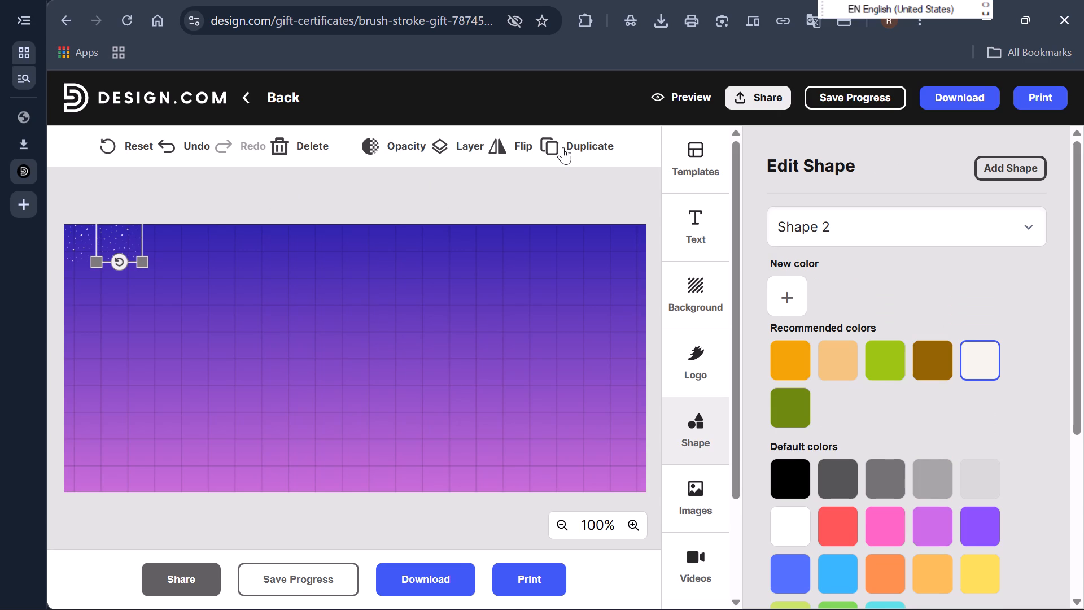
left_click(563, 147)
left_click(563, 147)
left_click(563, 147)
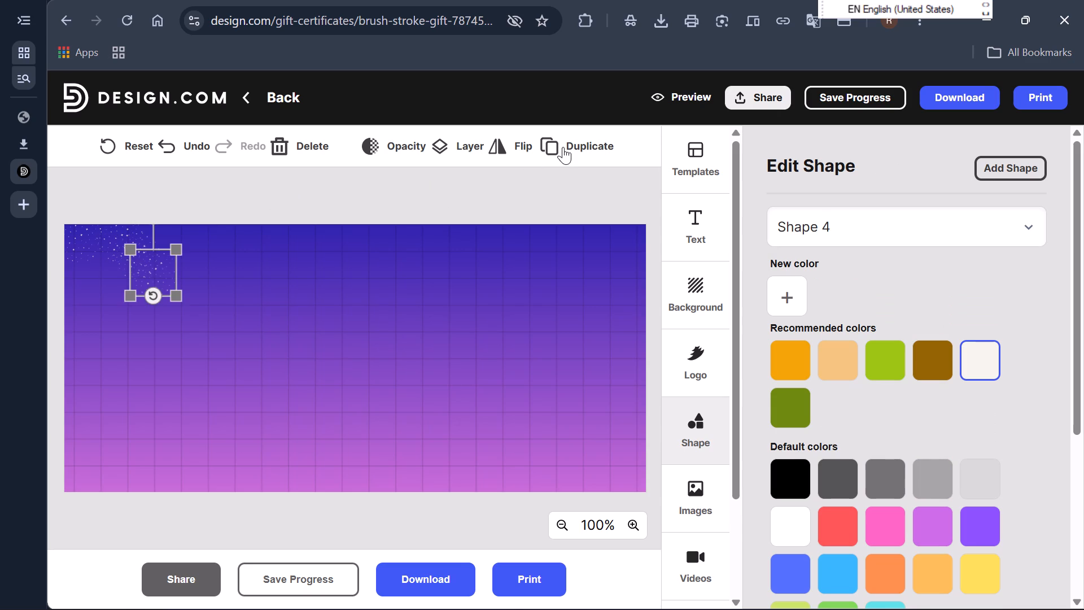
triple_click(563, 147)
triple_click(563, 147)
triple_click(563, 147)
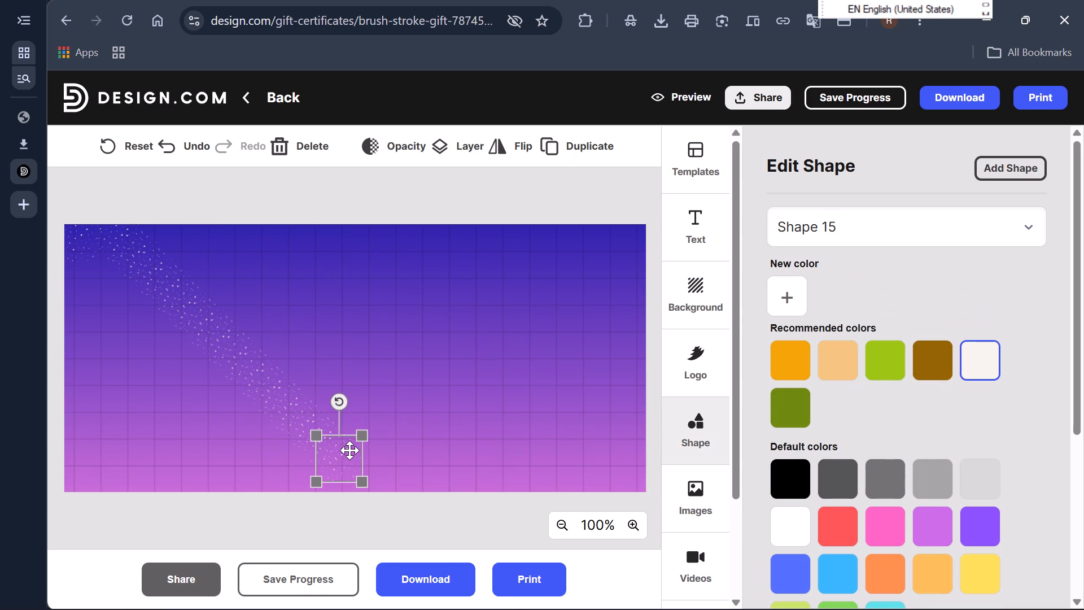
Move the last speckle copy from the diagonal's lower end to the top edge, just right of the first two shapes.
left_click_drag(347, 454, 210, 284)
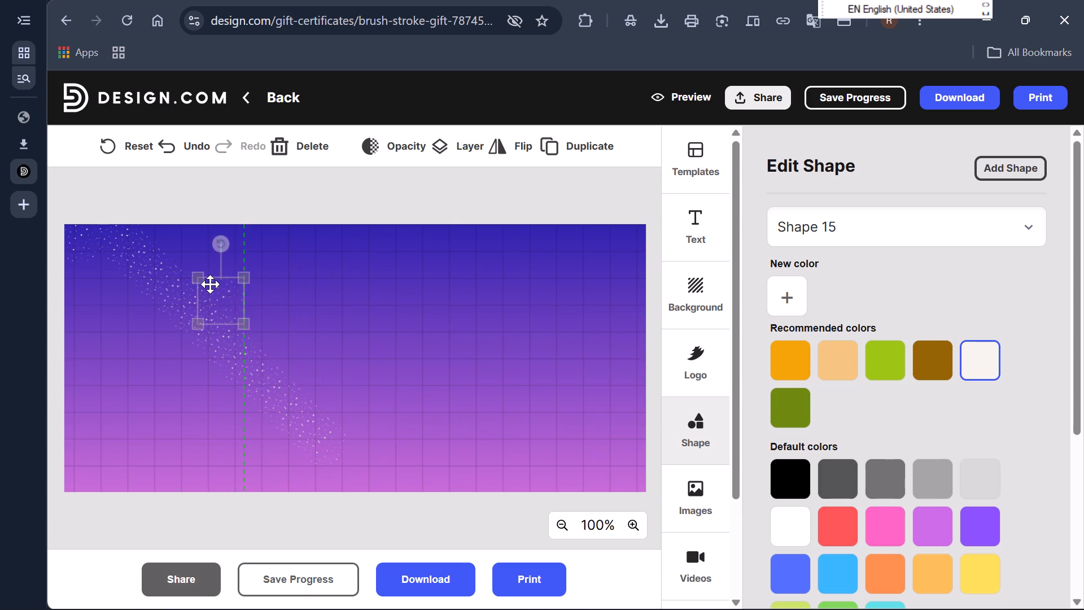
left_click_drag(210, 284, 195, 271)
left_click_drag(184, 274, 159, 239)
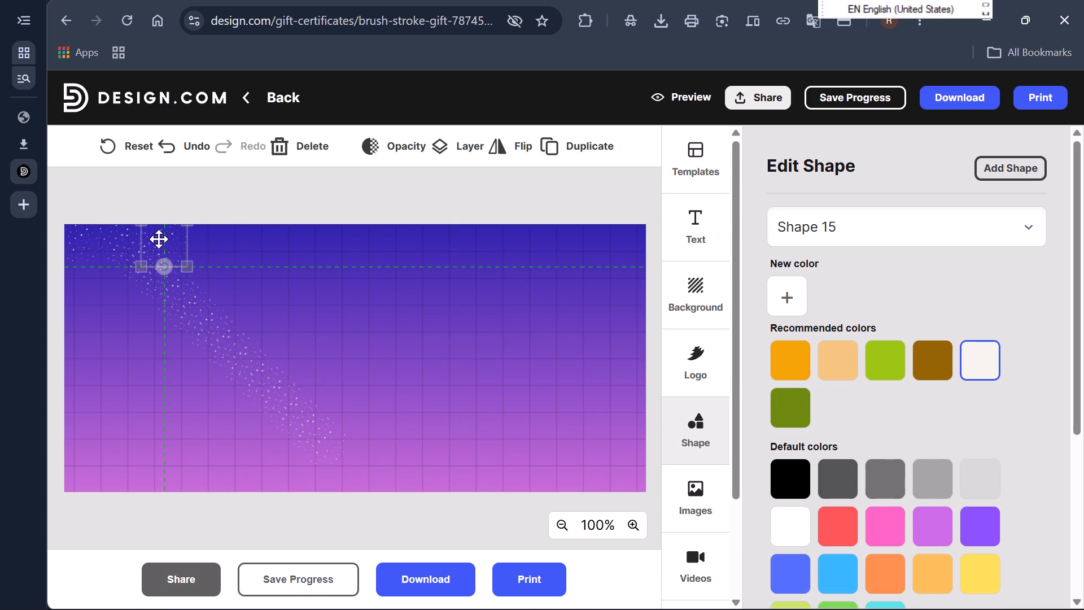
left_click_drag(159, 239, 159, 238)
left_click(135, 325)
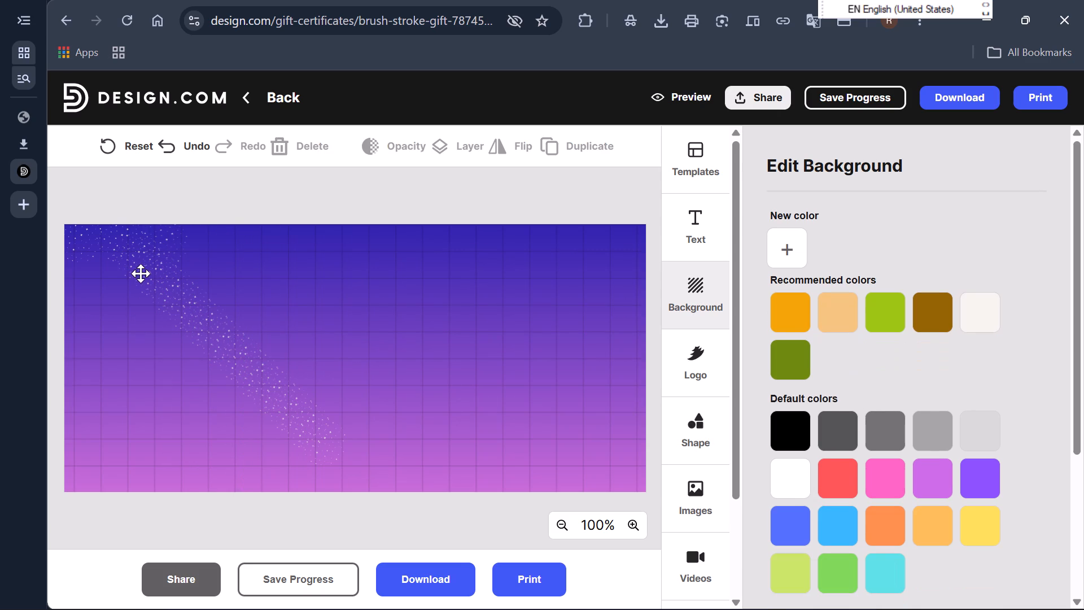
Move a speckle copy (Shape 4) from the diagonal's upper end to the top edge, extending the row to the right.
left_click(141, 273)
left_click_drag(141, 273, 204, 257)
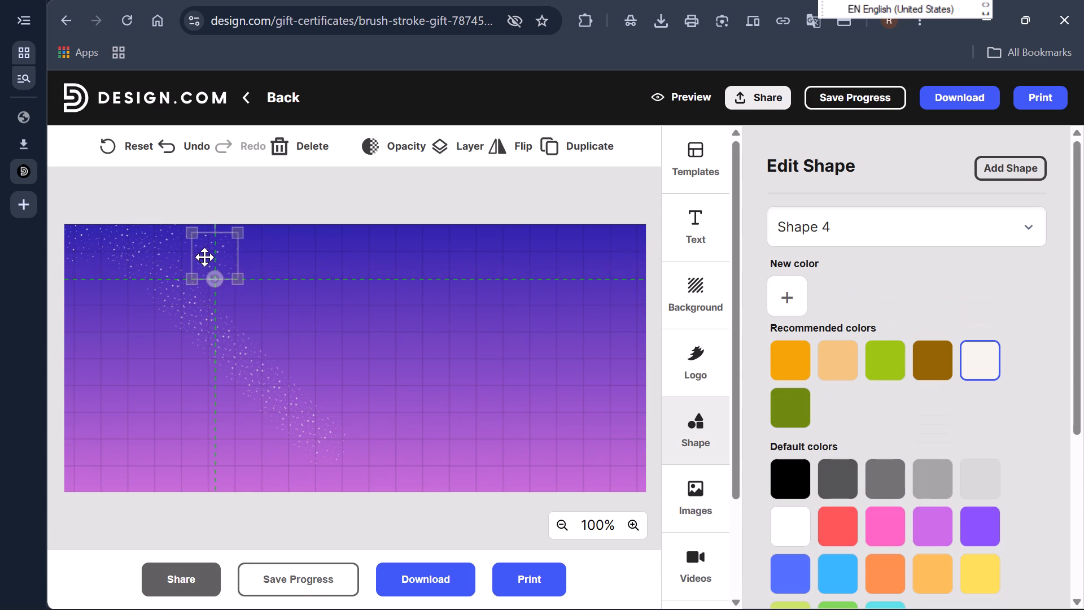
left_click_drag(204, 257, 187, 244)
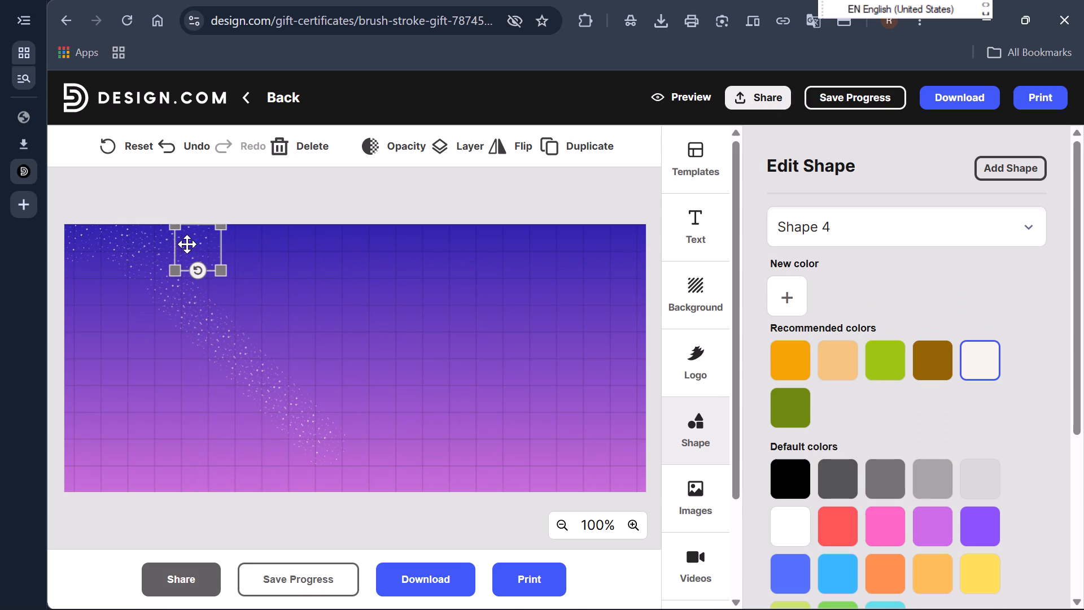
left_click(128, 354)
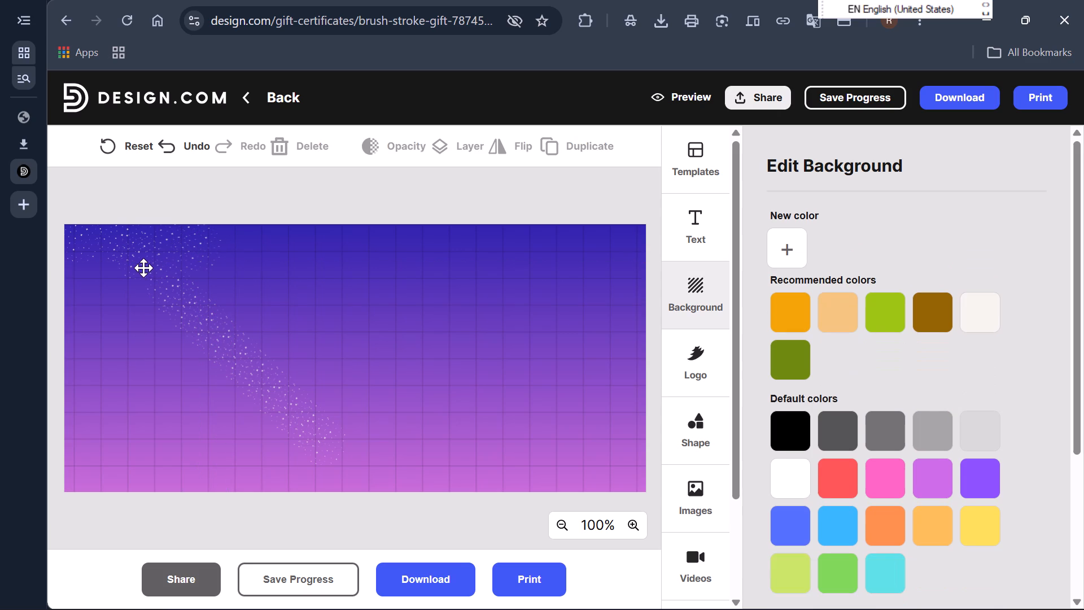
Move the uppermost remaining diagonal speckle copy (Shape 3) to the right end of the row along the top edge.
left_click(143, 268)
left_click_drag(143, 268, 244, 273)
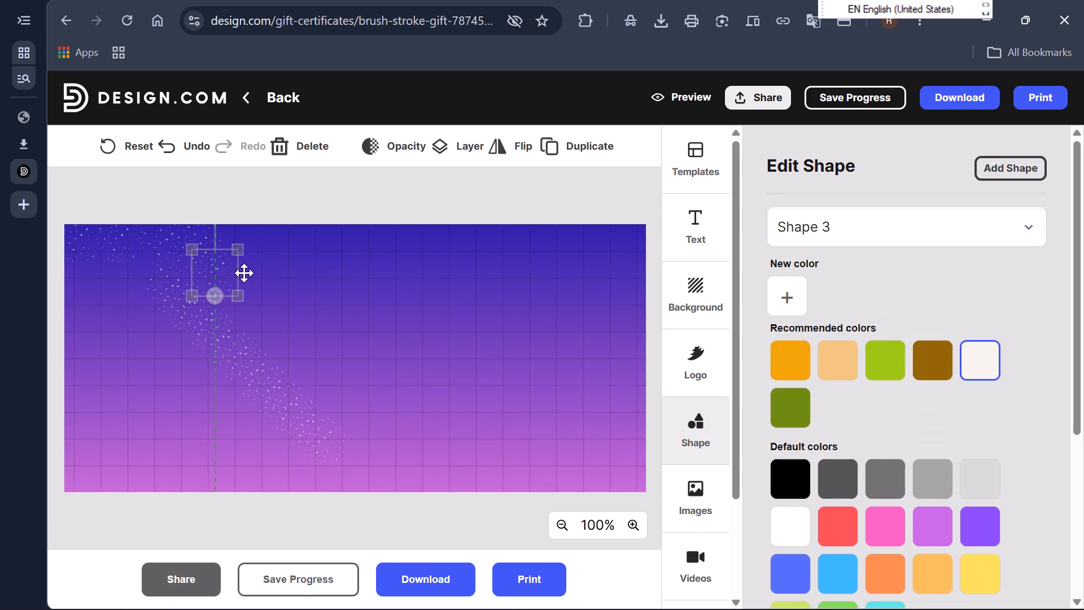
left_click_drag(244, 273, 237, 258)
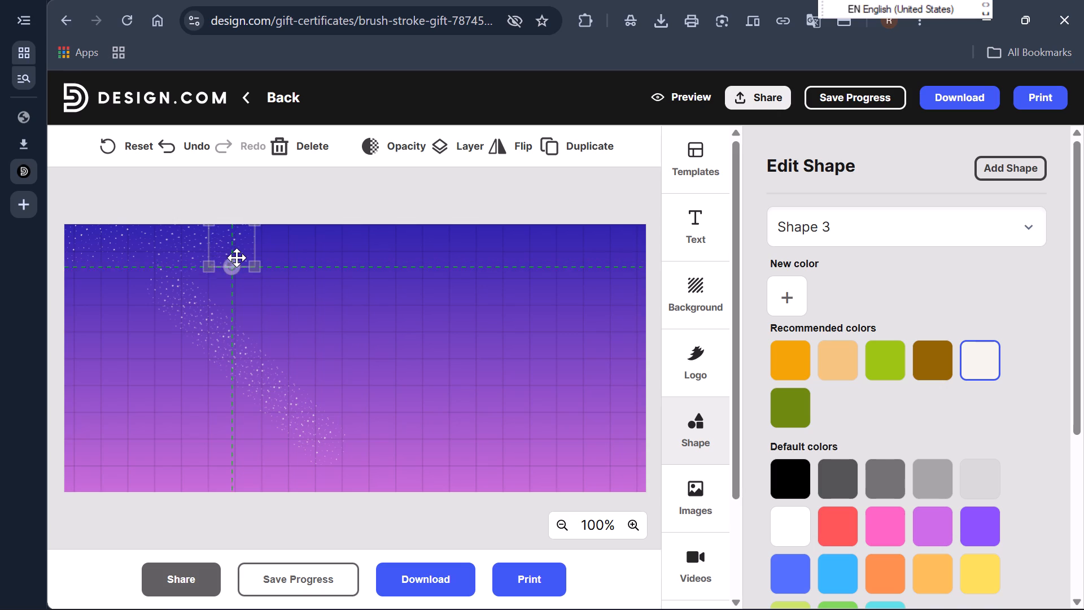
left_click(125, 317)
Move speckle copy Shape 6 from the diagonal to the right end of the top row and fine-tune its position.
left_click(169, 293)
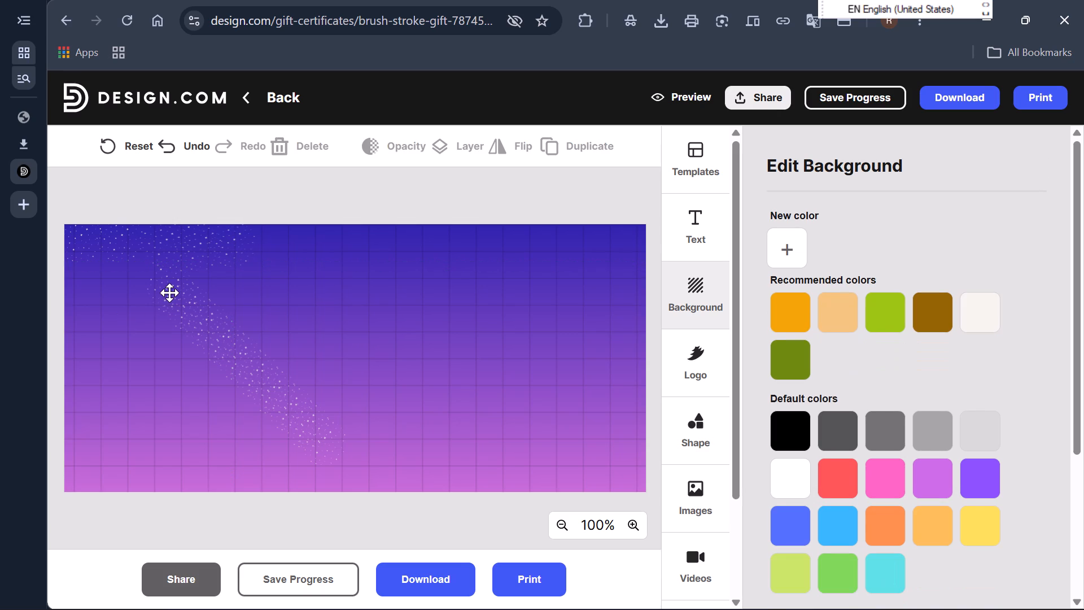
left_click_drag(169, 293, 253, 242)
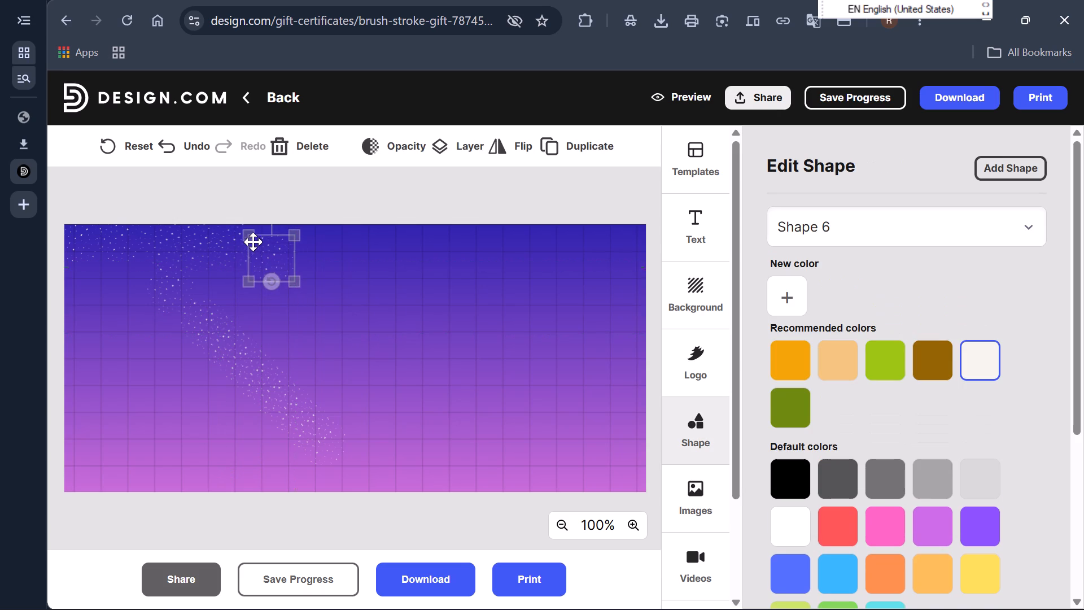
left_click_drag(253, 242, 250, 234)
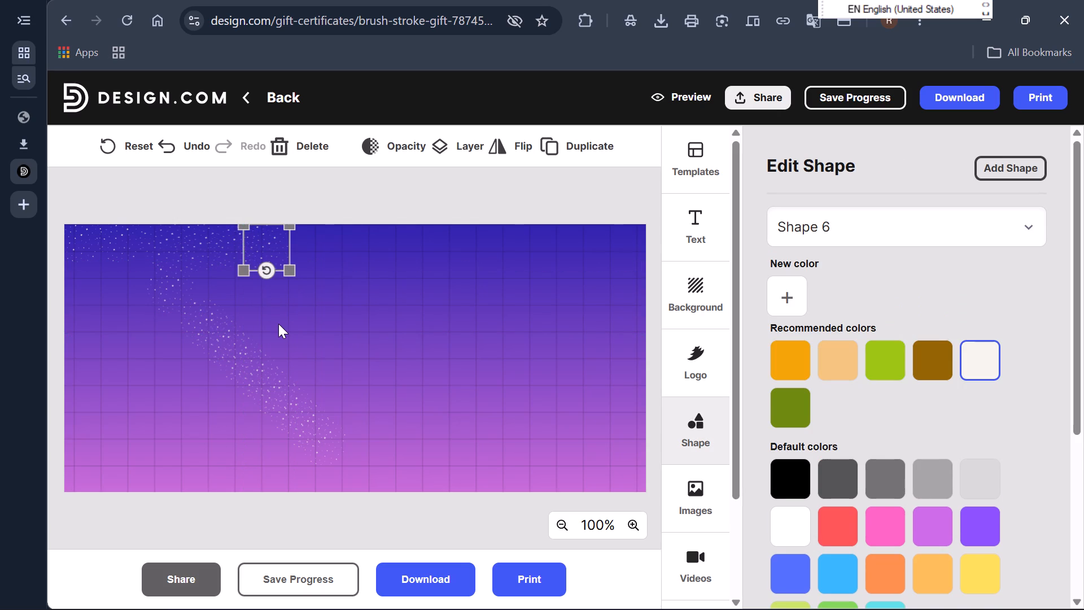
left_click(278, 324)
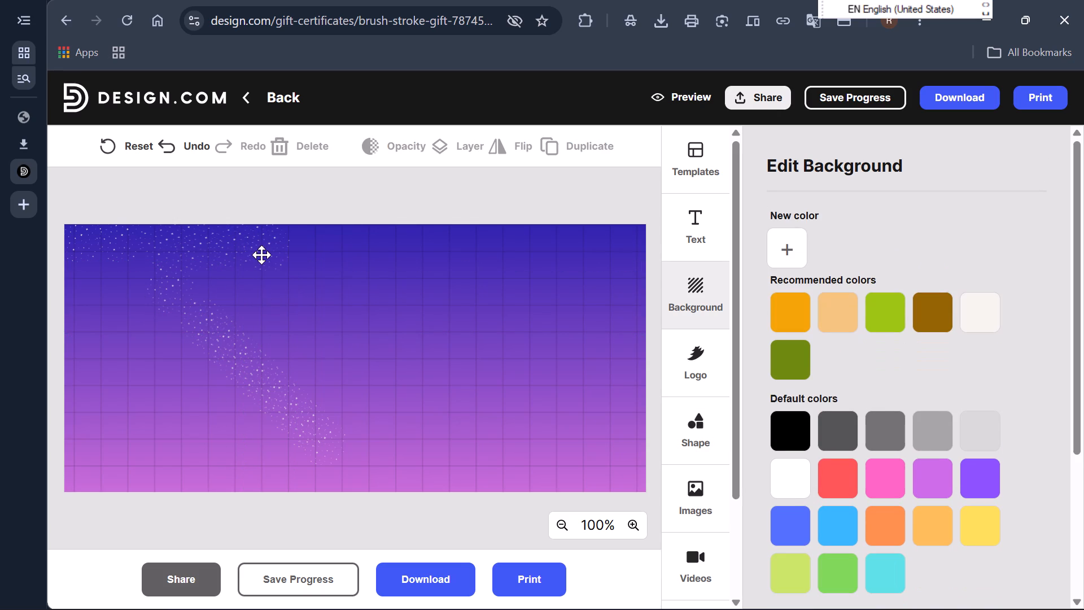
left_click(266, 247)
left_click_drag(266, 247, 266, 243)
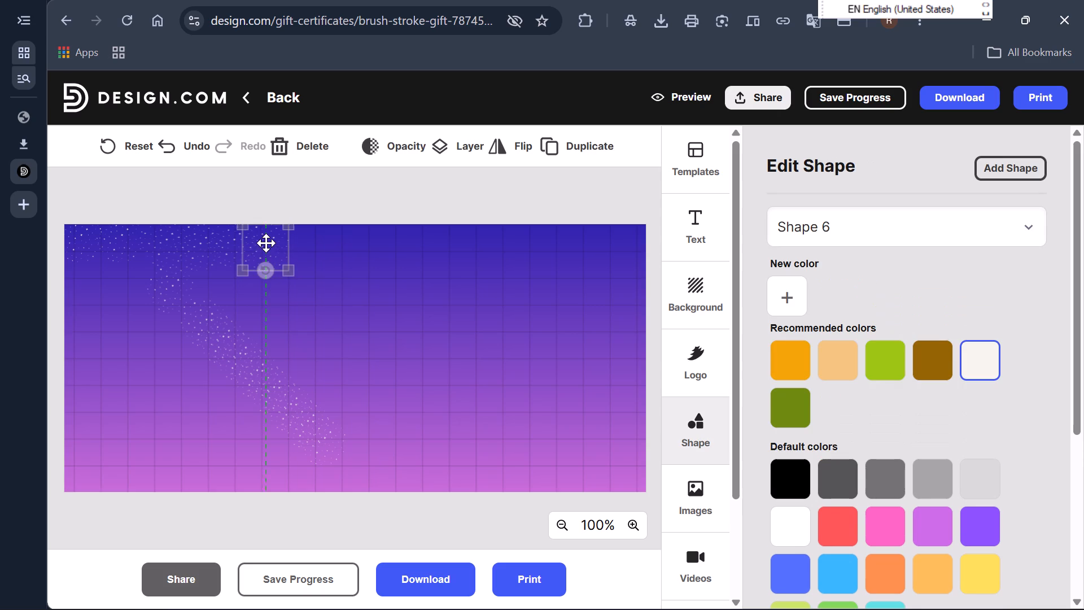
left_click_drag(266, 243, 266, 241)
left_click(263, 299)
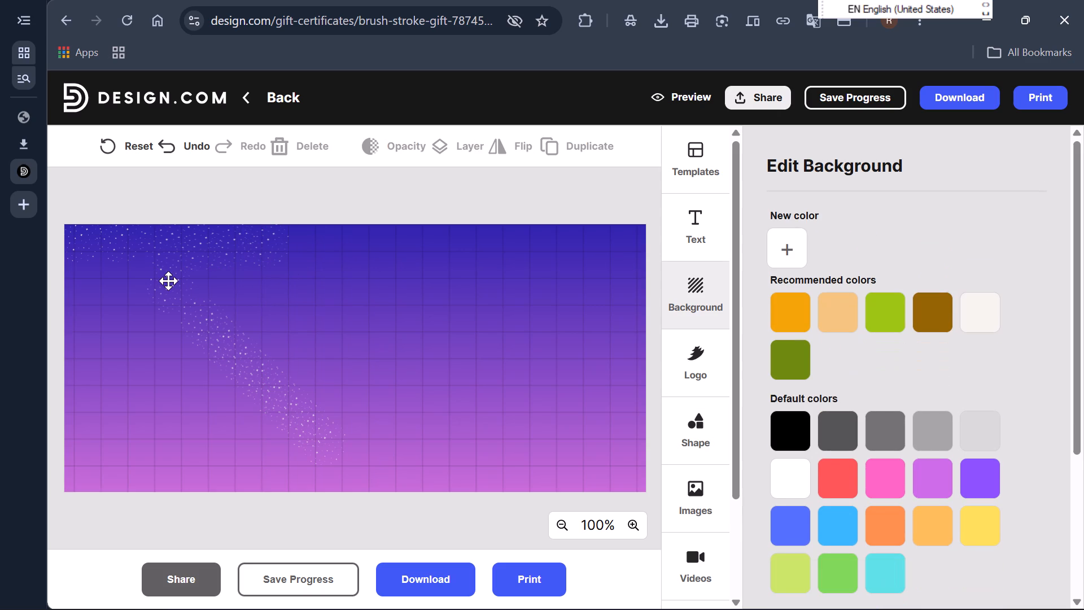
Move the uppermost remaining diagonal speckle copy (Shape 5) to the right end of the row along the top edge.
left_click(164, 281)
left_click_drag(164, 281, 299, 255)
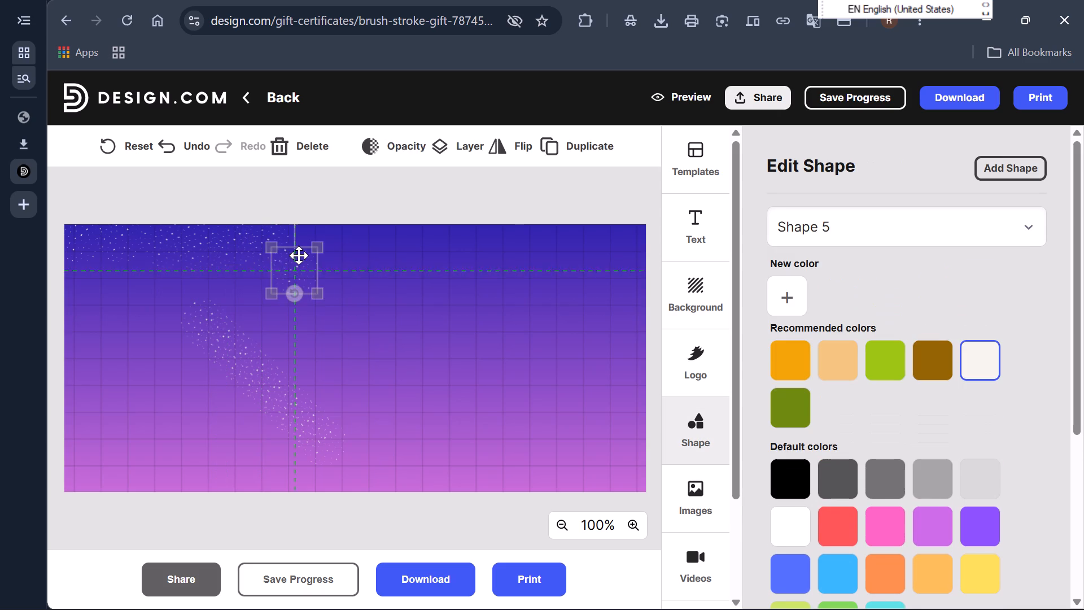
left_click_drag(299, 255, 299, 236)
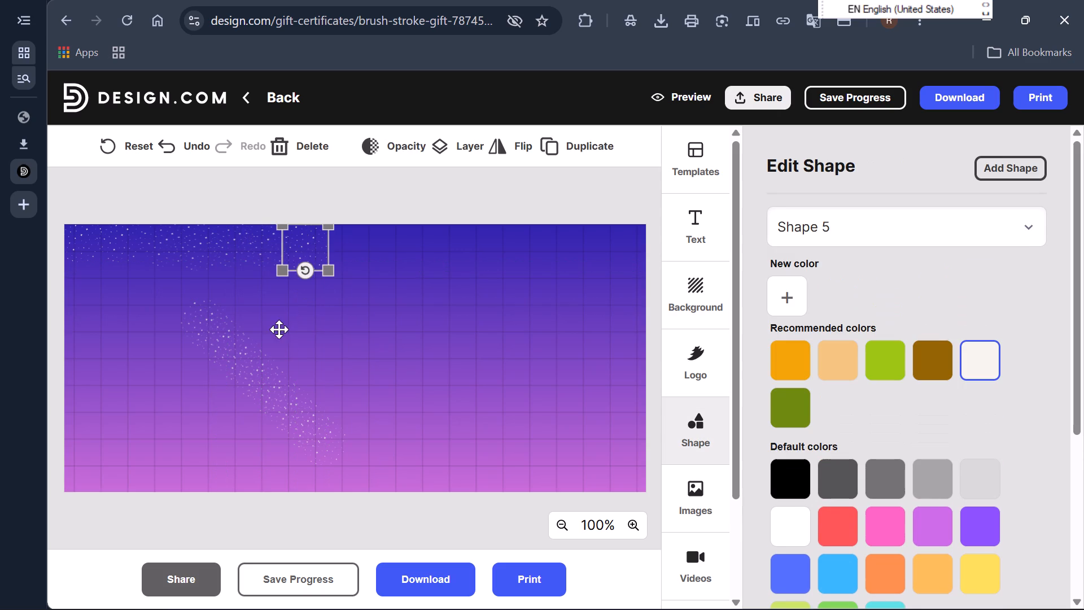
left_click(279, 329)
Move speckle copy Shape 9 from the diagonal to the top row's right end and nudge it closer to its neighbour.
left_click(206, 328)
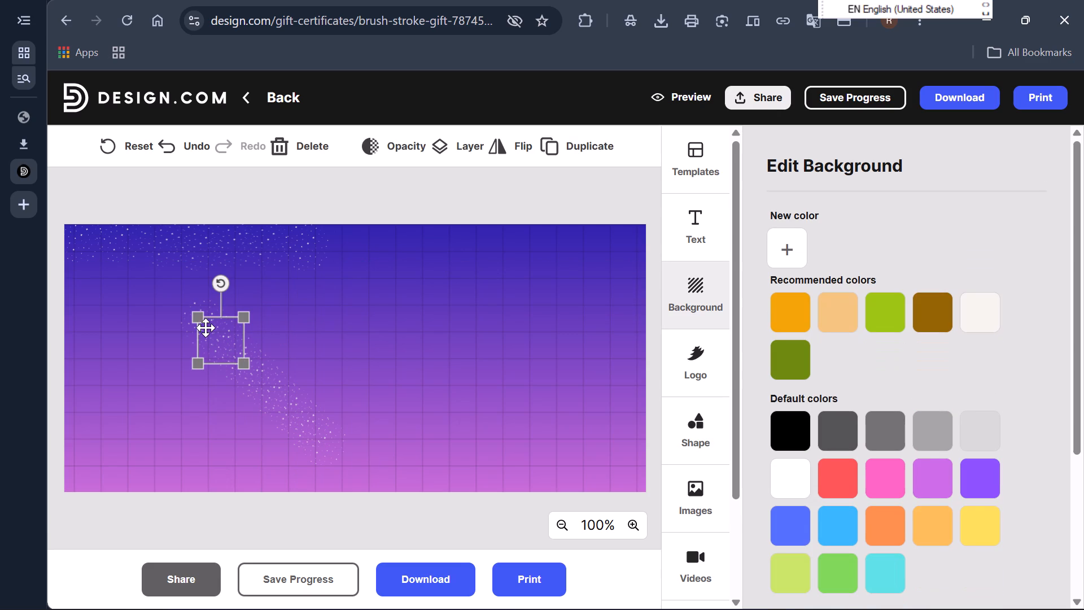
left_click_drag(223, 339, 351, 268)
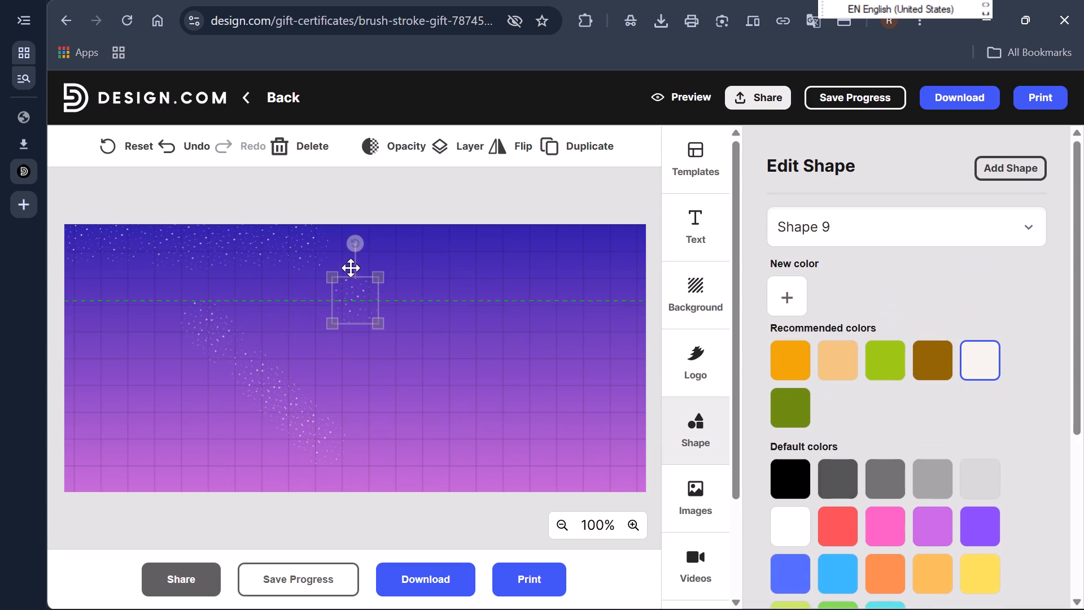
left_click_drag(351, 268, 335, 233)
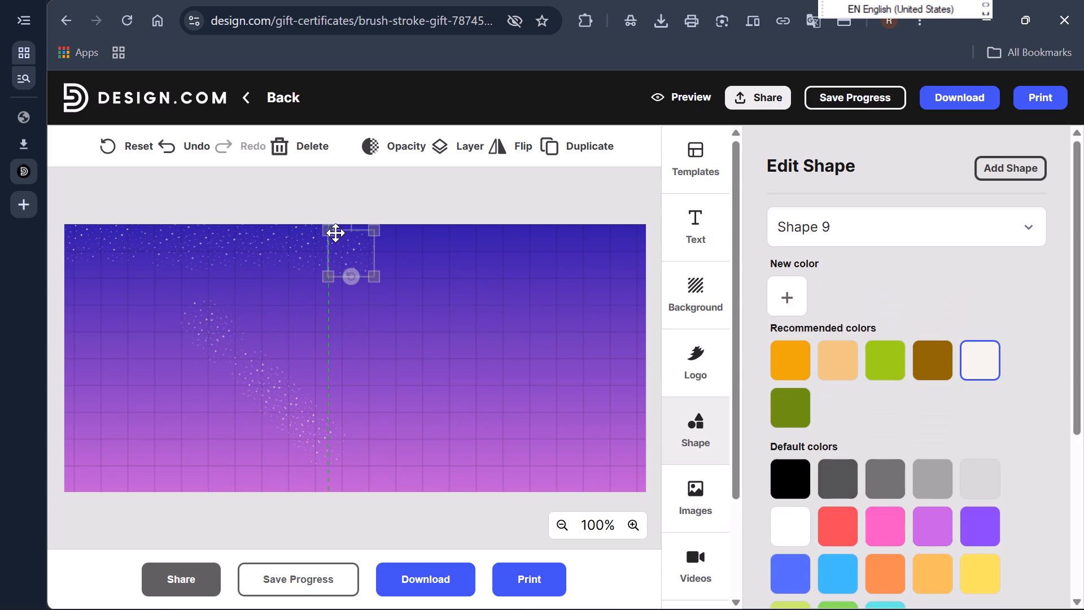
left_click_drag(335, 233, 335, 231)
left_click(322, 346)
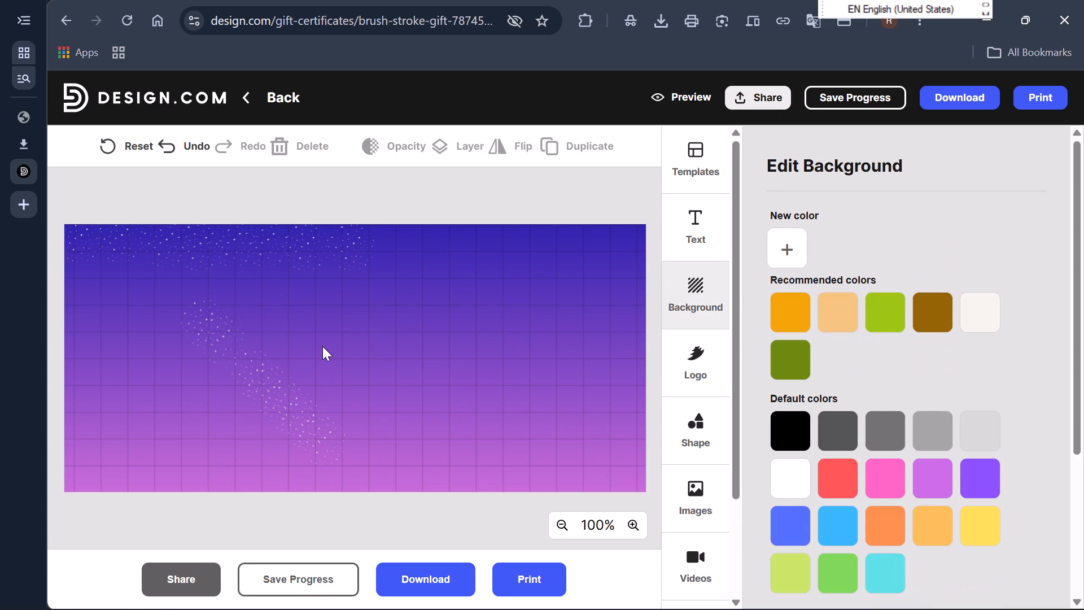
left_click_drag(350, 248, 338, 238)
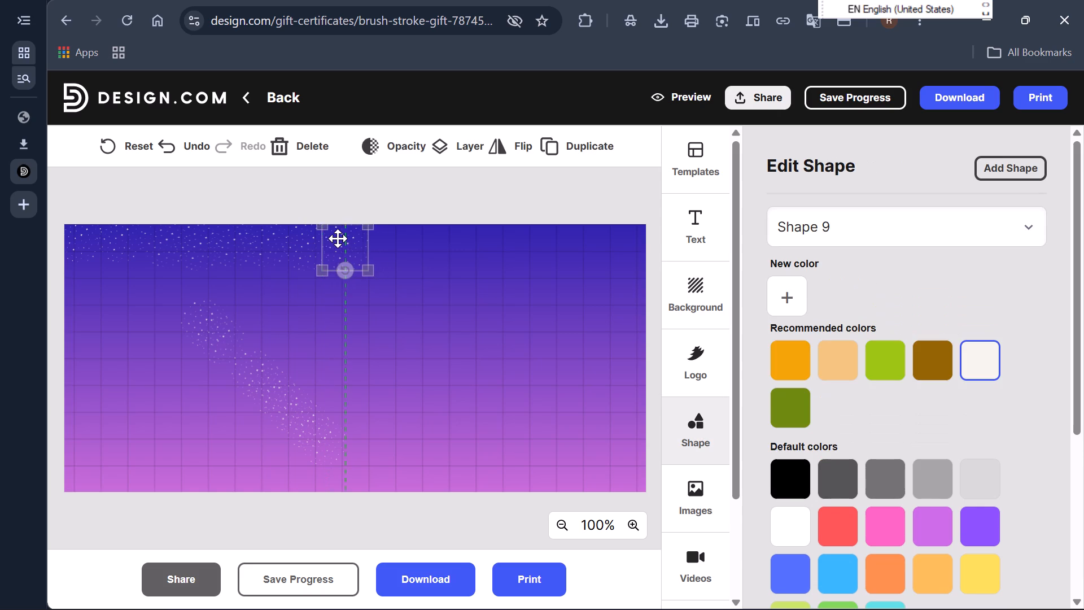
left_click_drag(338, 238, 338, 238)
left_click(336, 339)
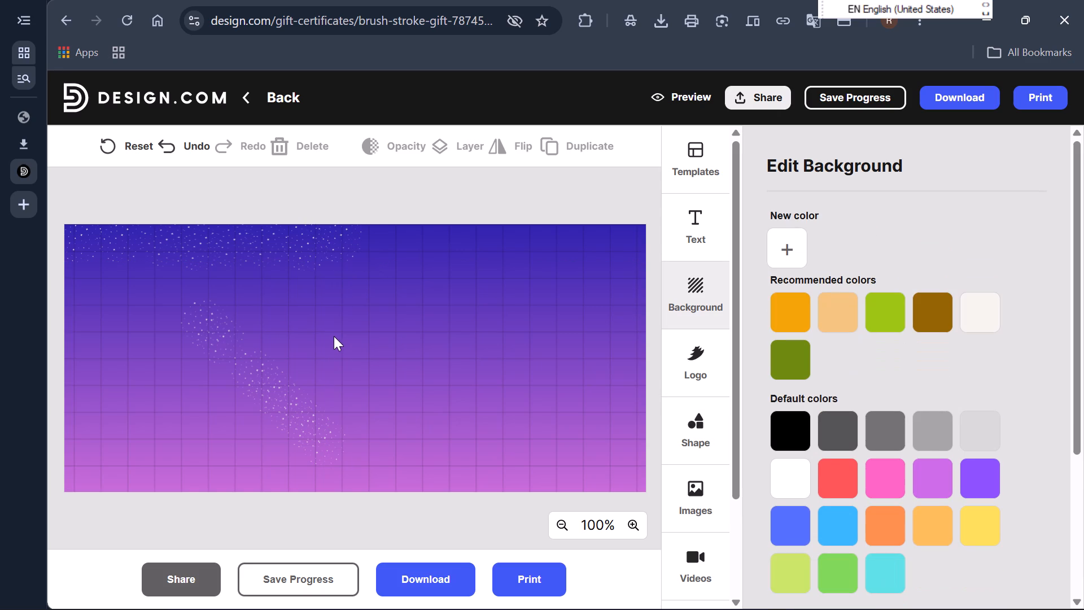
Nudge speckle copies Shape 5, Shape 6 and Shape 3 in the top row up and closer together, toward the certificate's top edge.
left_click_drag(304, 258, 301, 247)
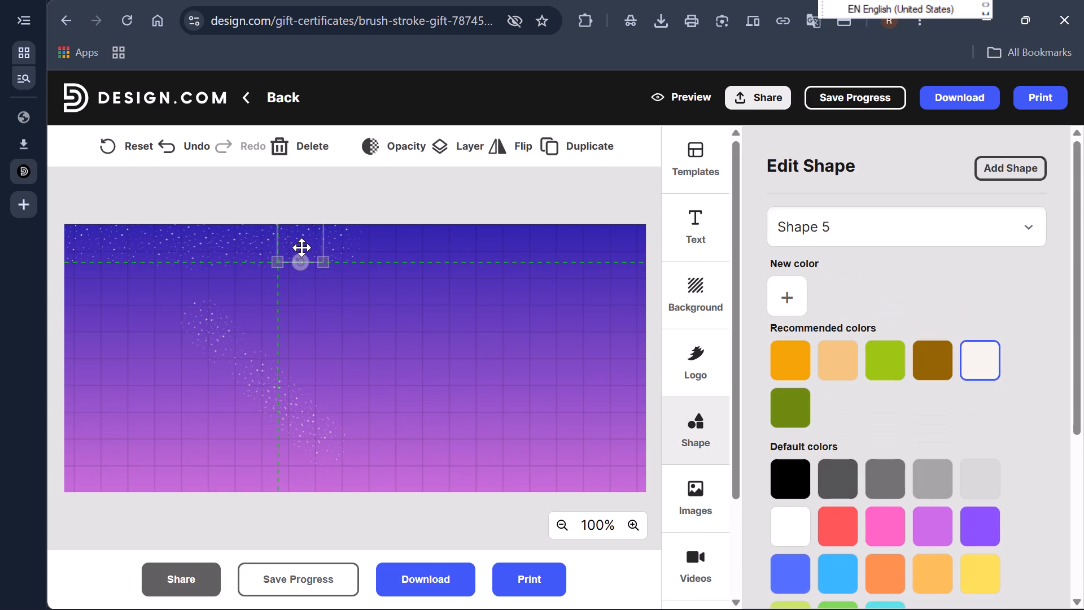
left_click_drag(301, 247, 303, 249)
left_click(261, 253)
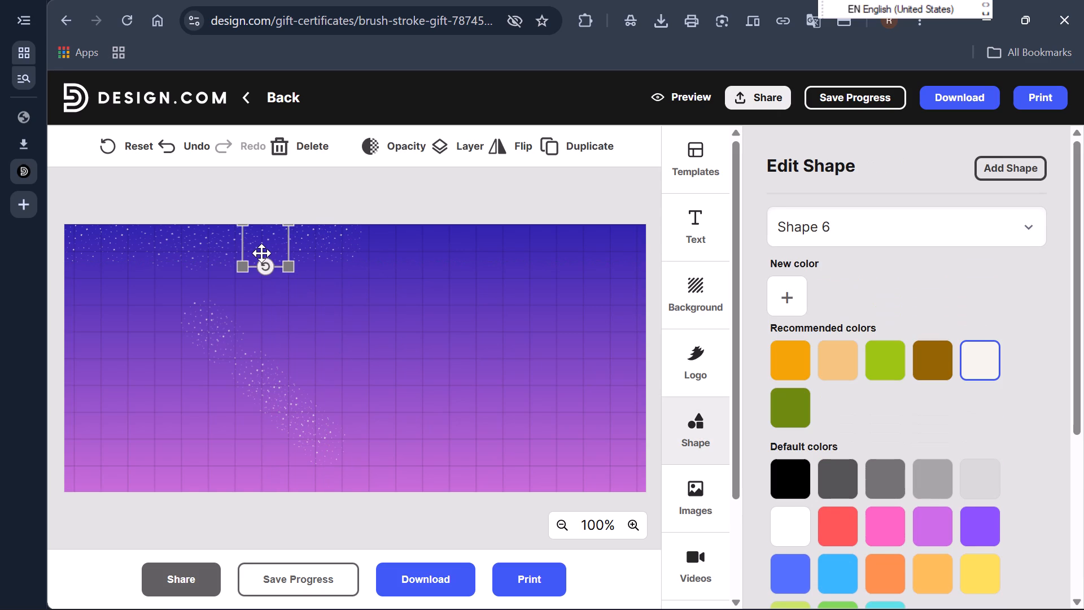
left_click_drag(261, 253, 270, 243)
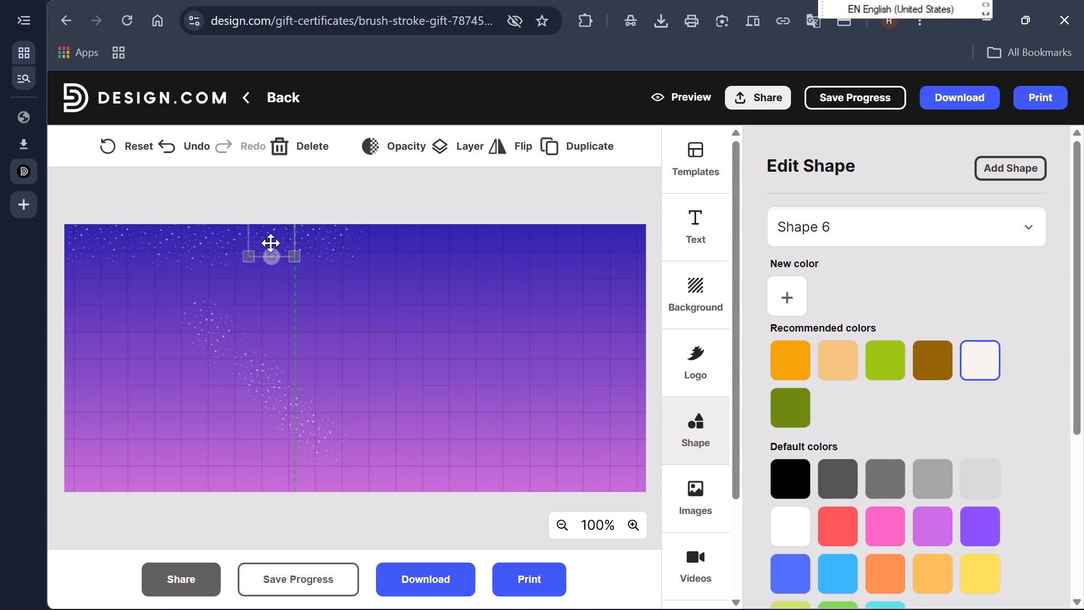
left_click_drag(270, 243, 269, 250)
left_click(226, 241)
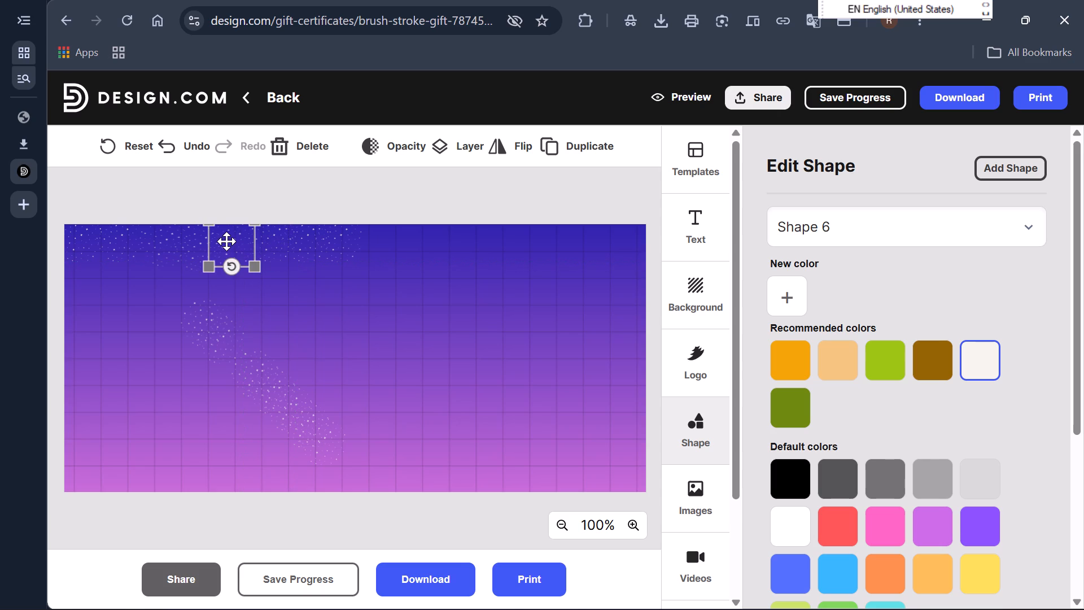
left_click_drag(226, 241, 235, 236)
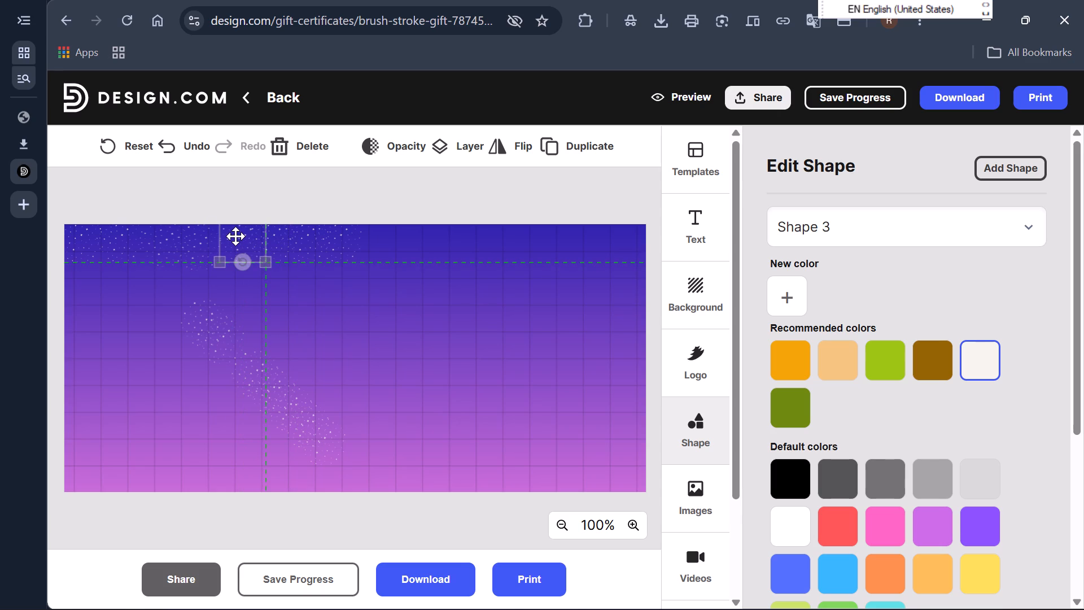
left_click_drag(235, 236, 235, 239)
Shift speckle copies Shape 4, Shape 15, Shape 2 and Shape 1 rightward along the top row, freeing the certificate's upper-left corner.
left_click(193, 249)
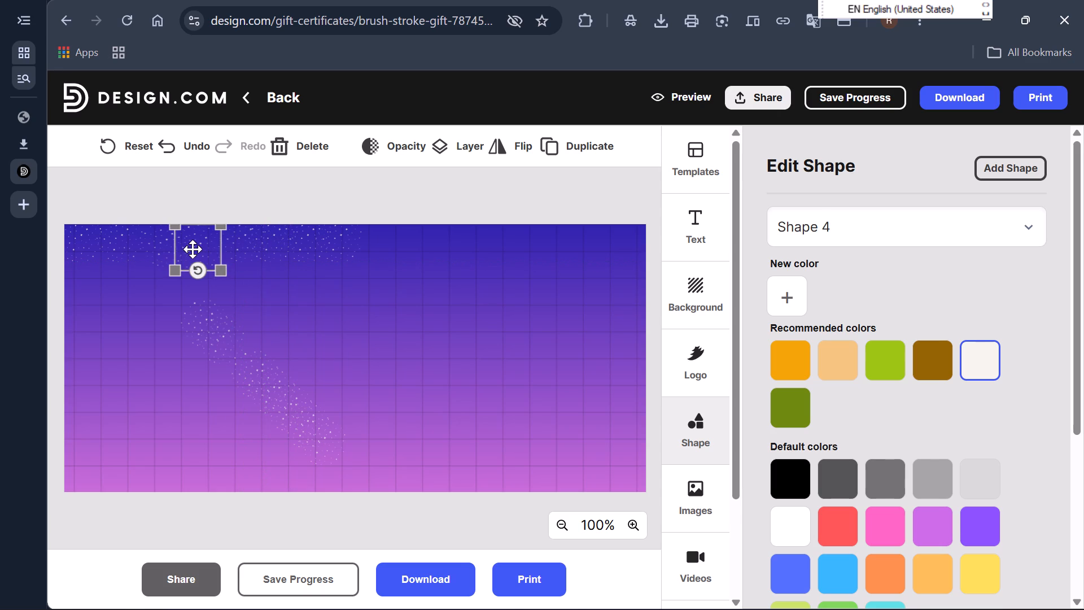
left_click_drag(193, 249, 202, 245)
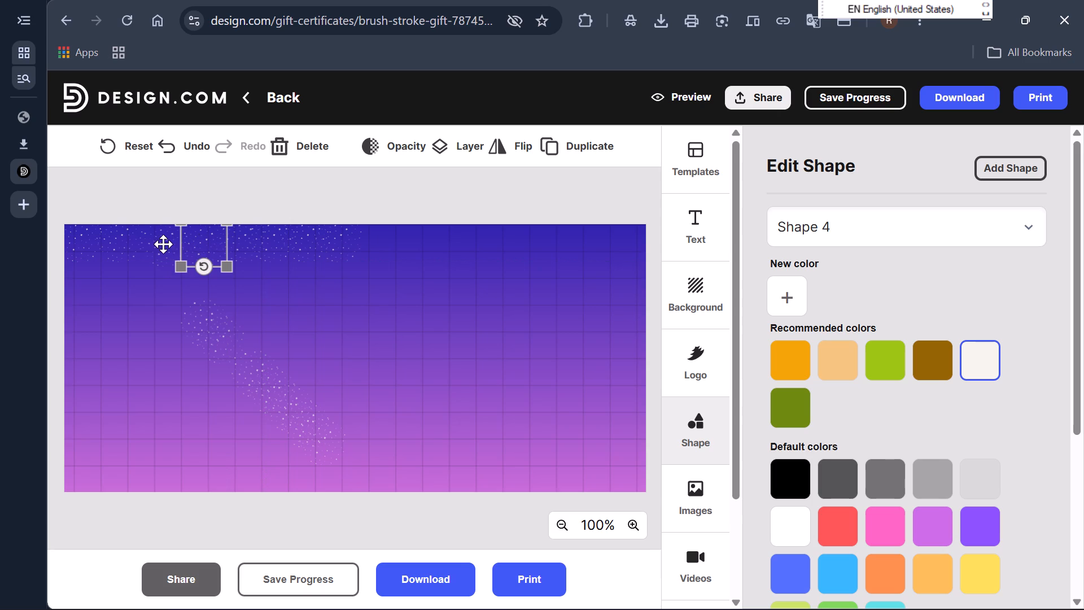
left_click(163, 244)
left_click_drag(163, 244, 173, 241)
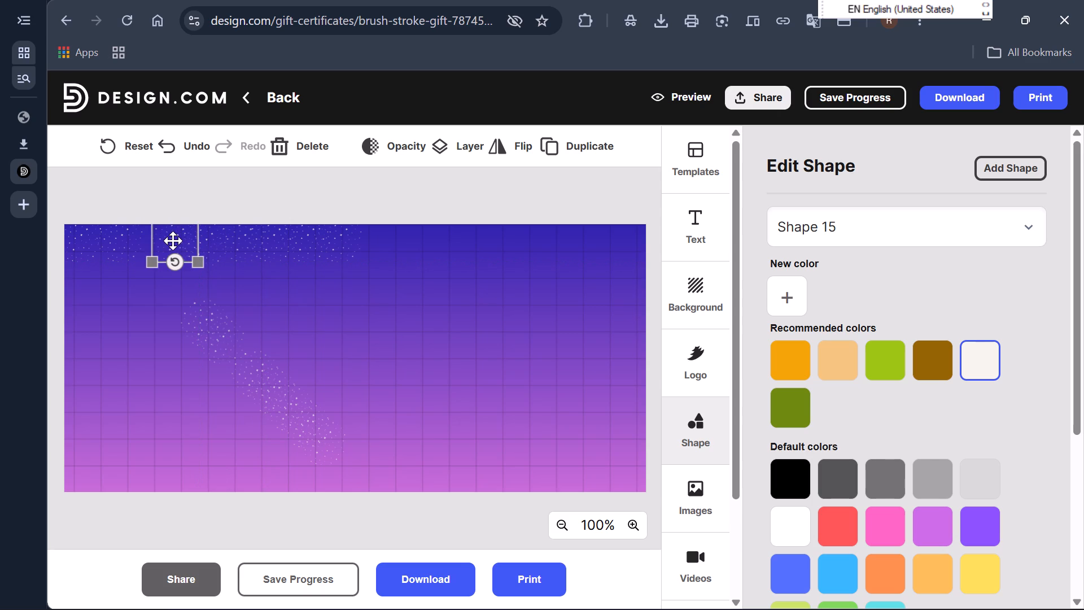
left_click_drag(135, 241, 148, 238)
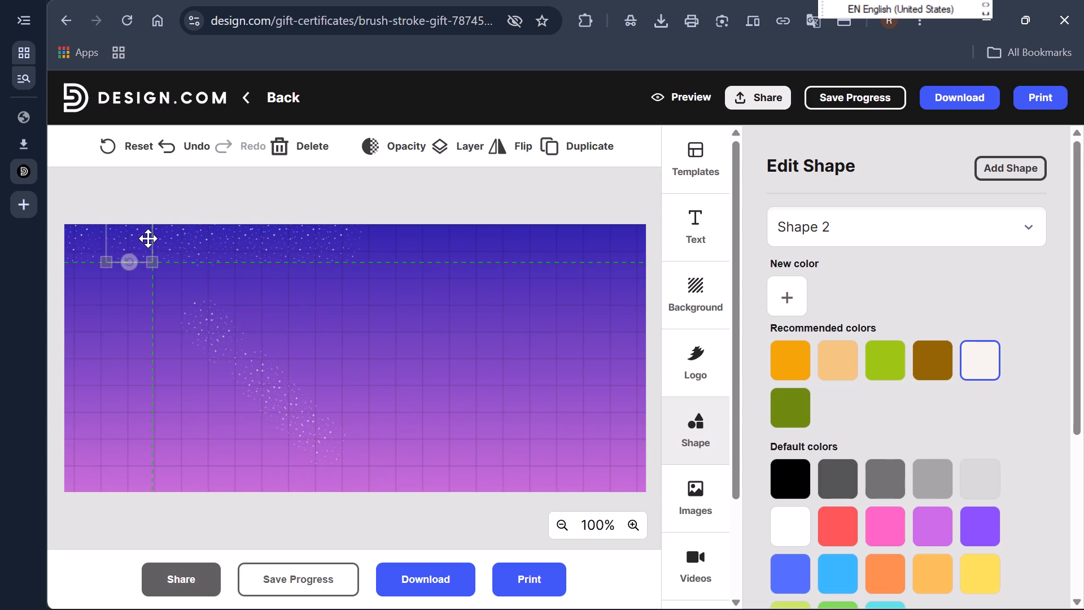
left_click_drag(148, 238, 156, 238)
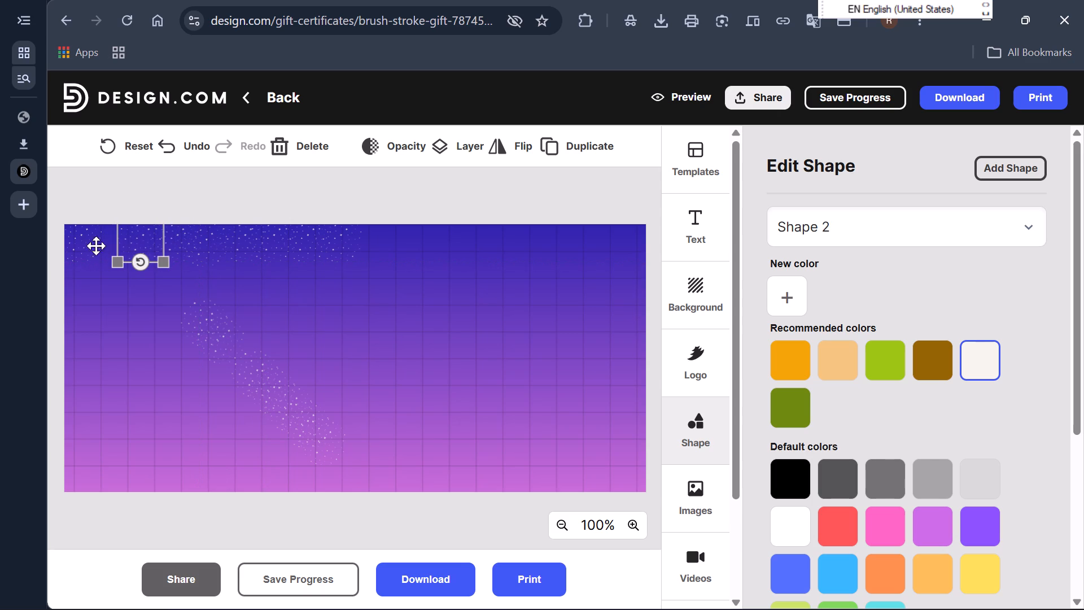
left_click_drag(78, 246, 116, 246)
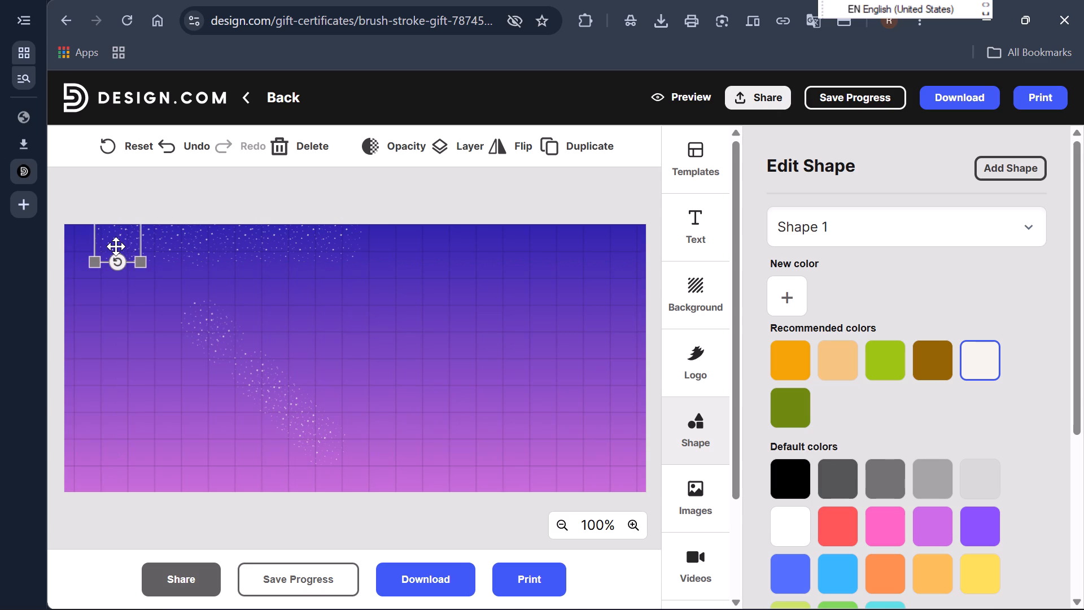
Move speckle copy Shape 8 from the diagonal into the certificate's upper-left corner and nudge it up in line with the top row.
left_click(208, 321)
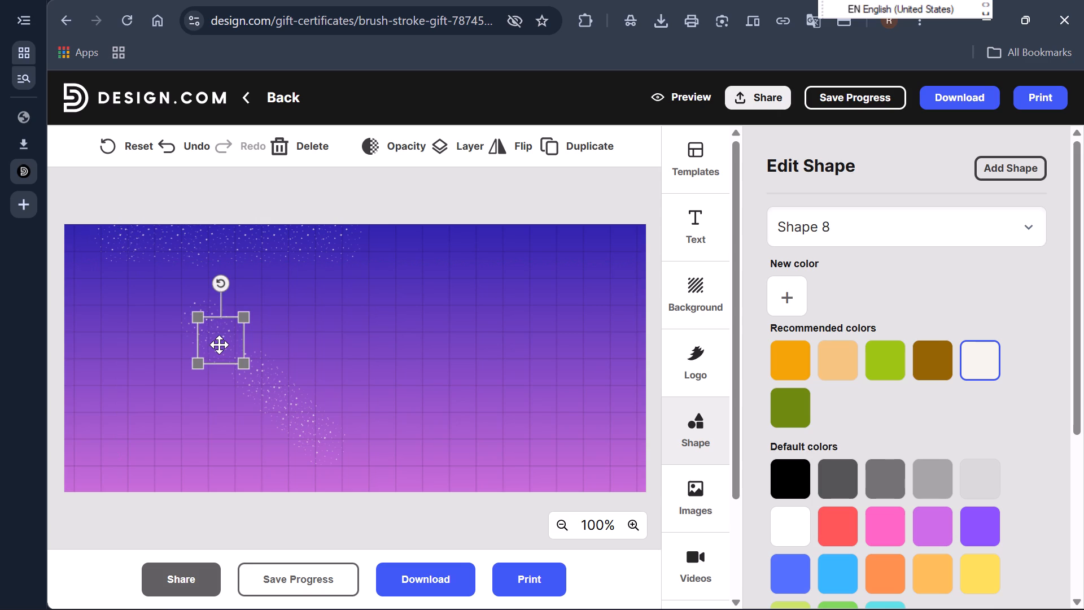
left_click_drag(219, 345, 87, 252)
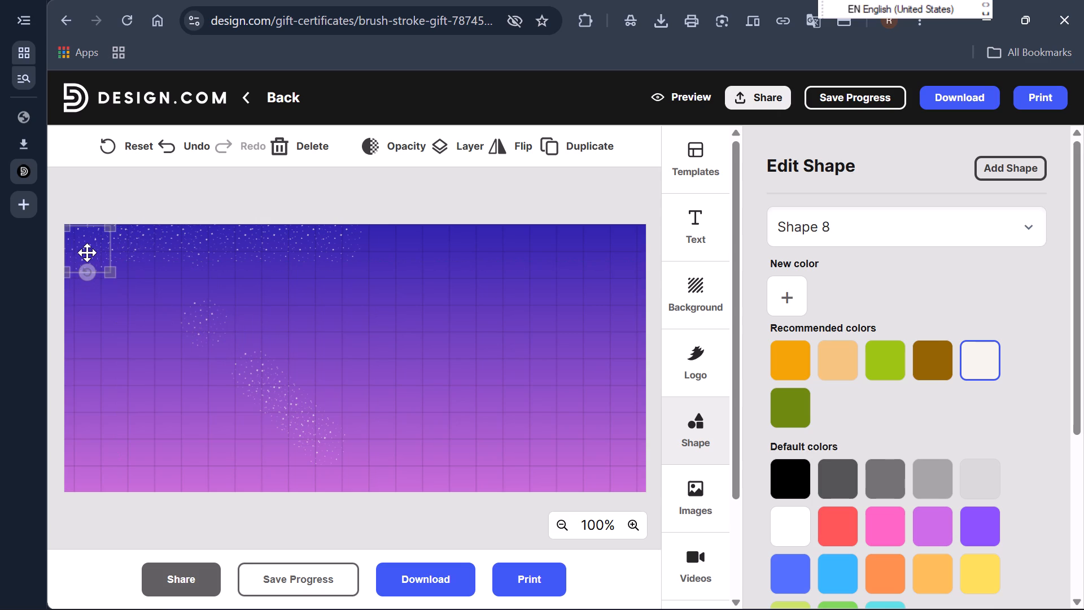
left_click_drag(87, 252, 88, 251)
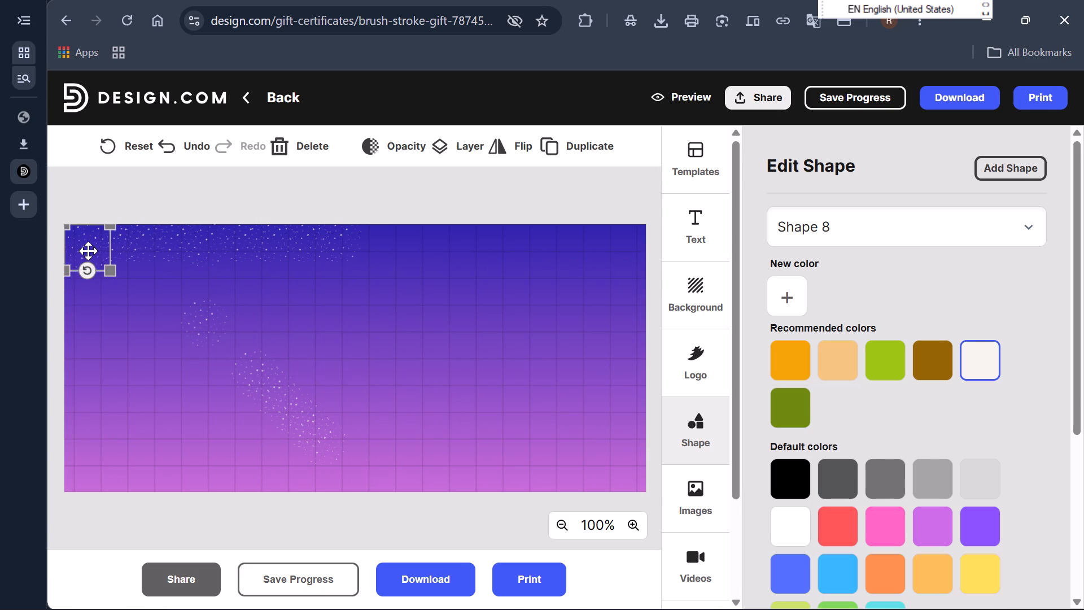
left_click(117, 316)
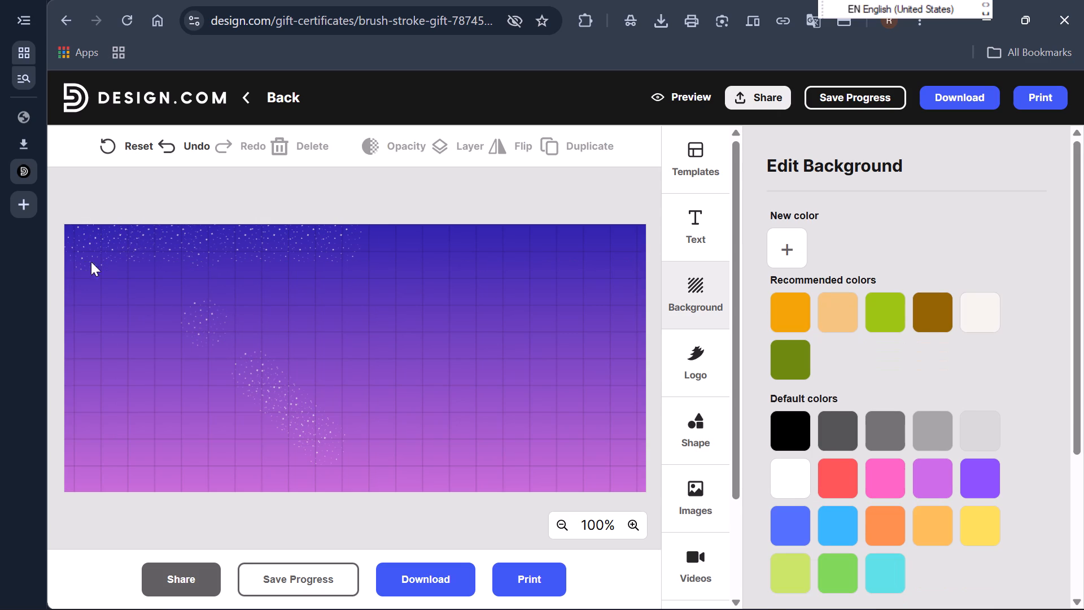
left_click(82, 251)
left_click(82, 251)
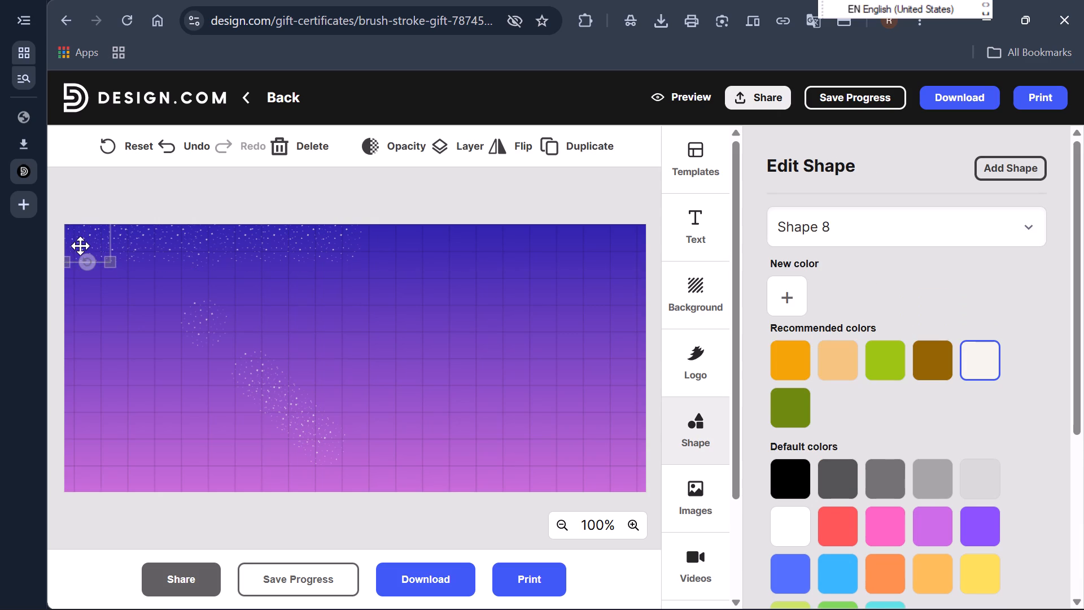
left_click(117, 342)
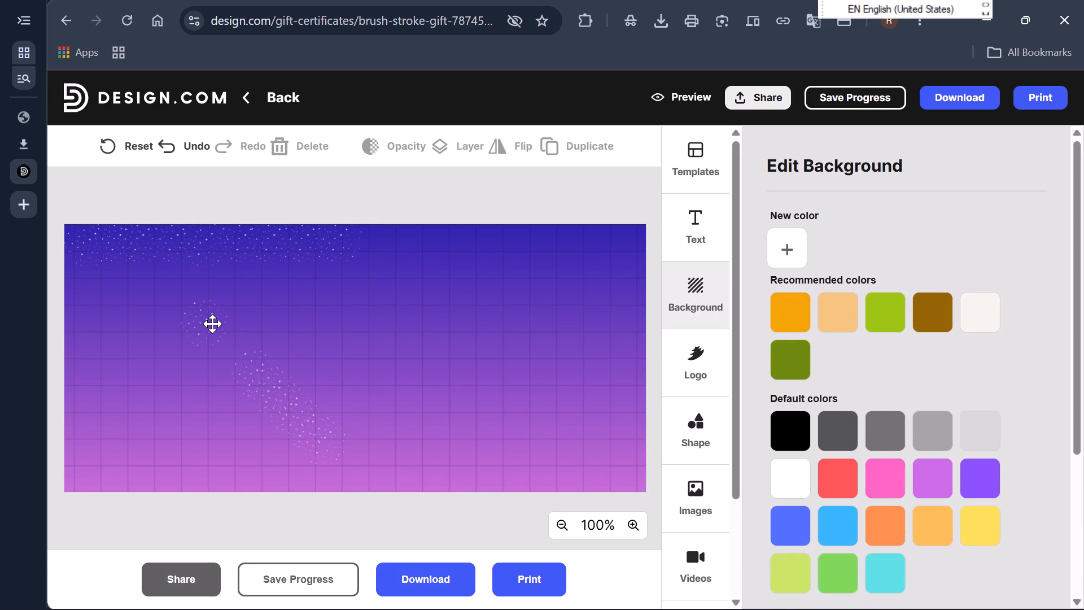
Move the uppermost remaining diagonal speckle copy (Shape 7) to the right end of the top row.
left_click(203, 312)
left_click_drag(205, 330, 305, 296)
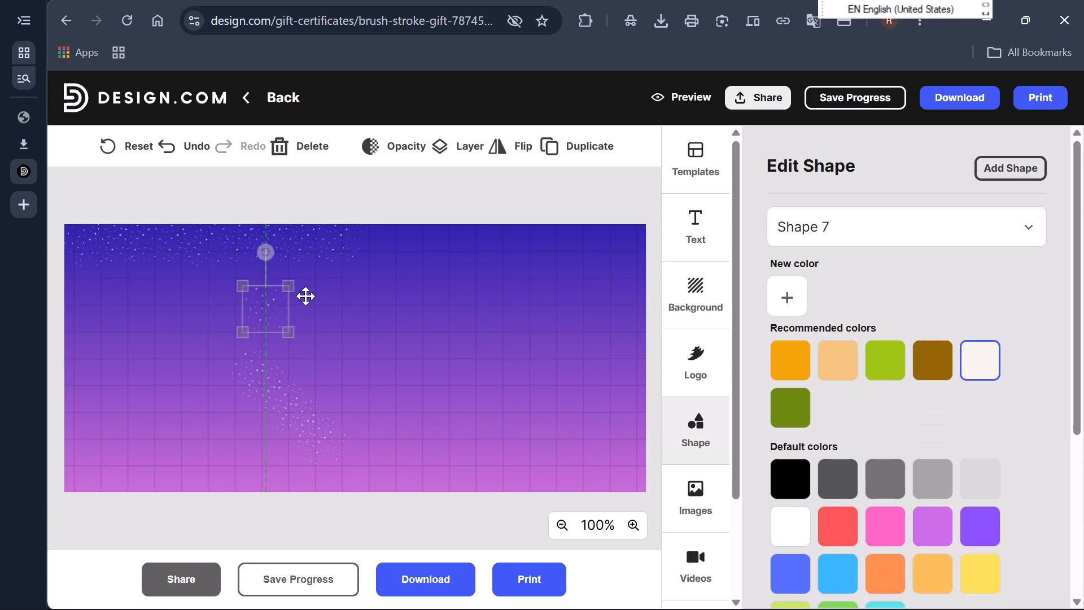
left_click_drag(305, 296, 374, 250)
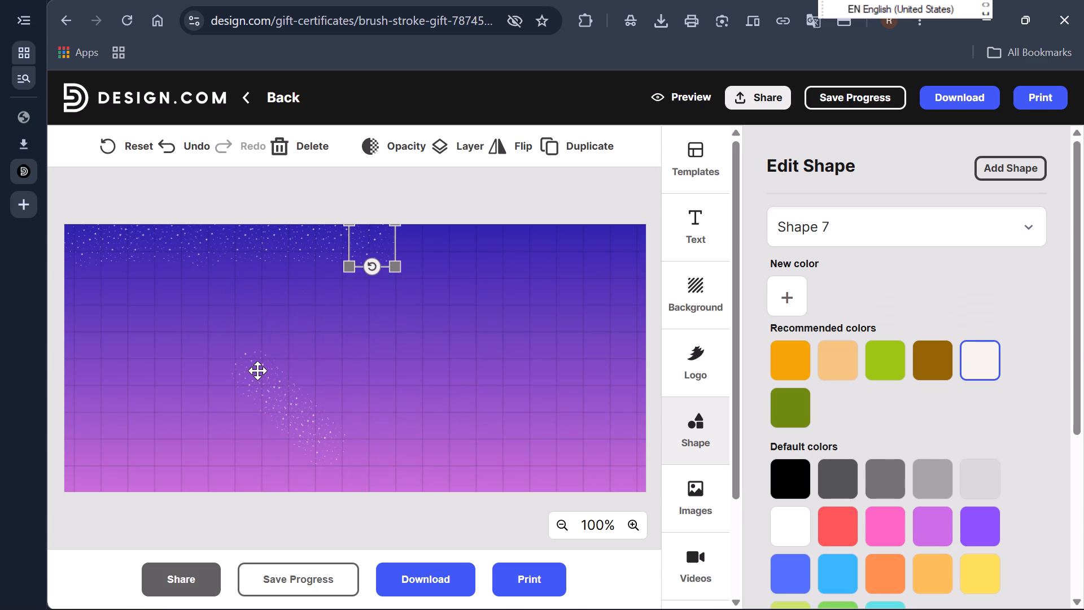
Move speckle copy Shape 12 from the diagonal to the top row's right end, slightly overlapping its neighbour.
left_click(257, 371)
left_click_drag(270, 403, 418, 288)
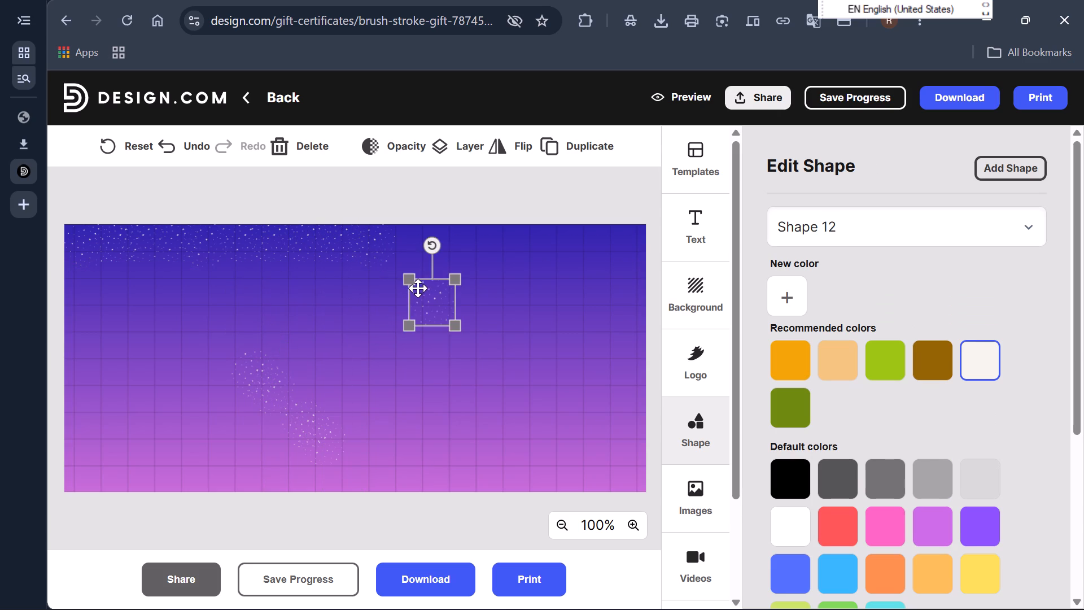
left_click_drag(418, 288, 404, 226)
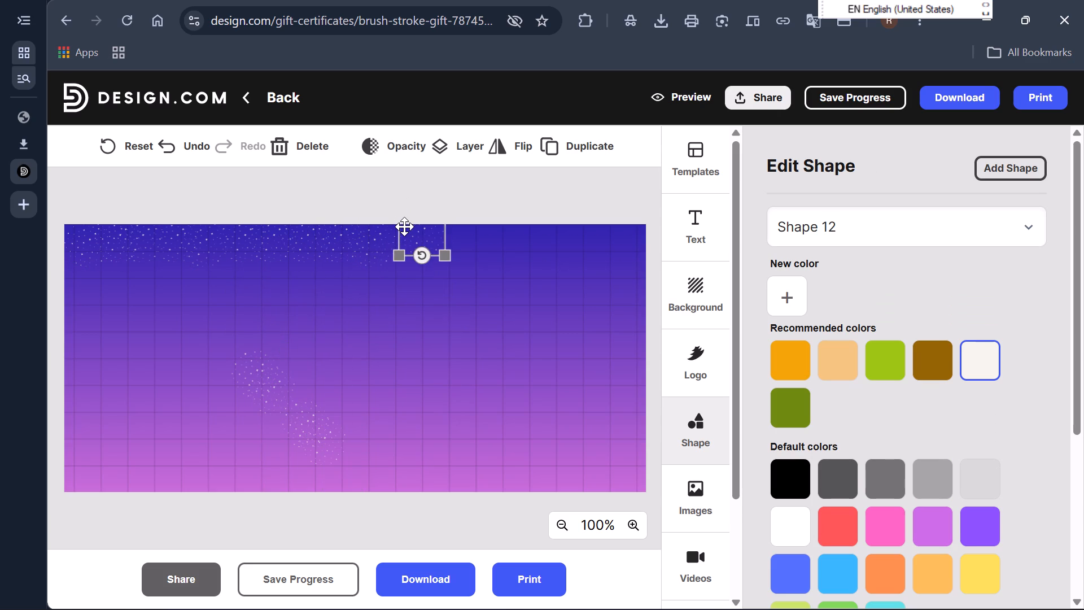
left_click_drag(404, 226, 400, 241)
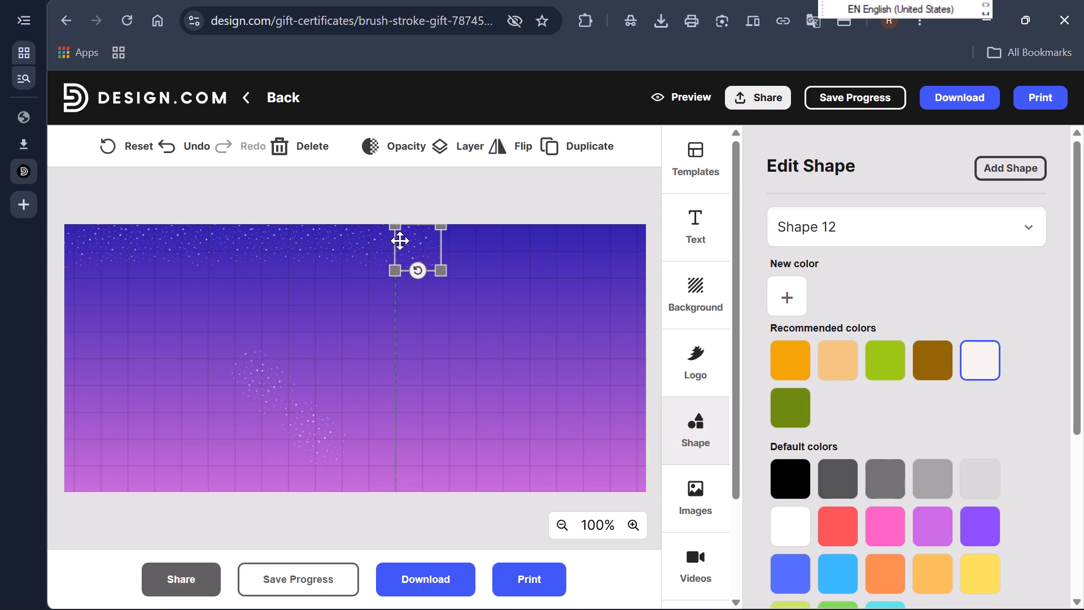
left_click_drag(400, 241, 389, 241)
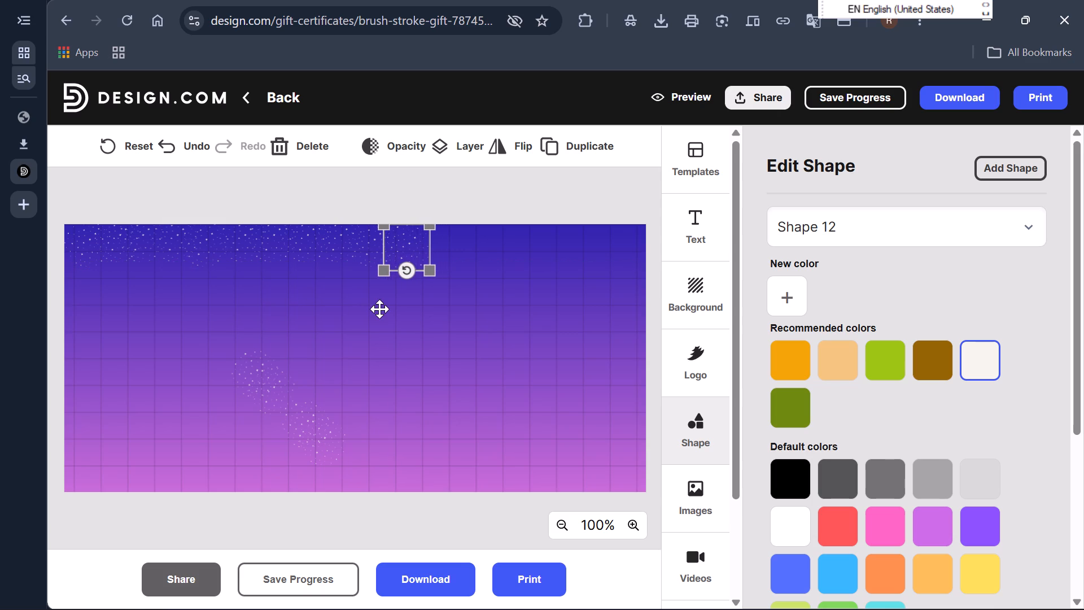
left_click(379, 309)
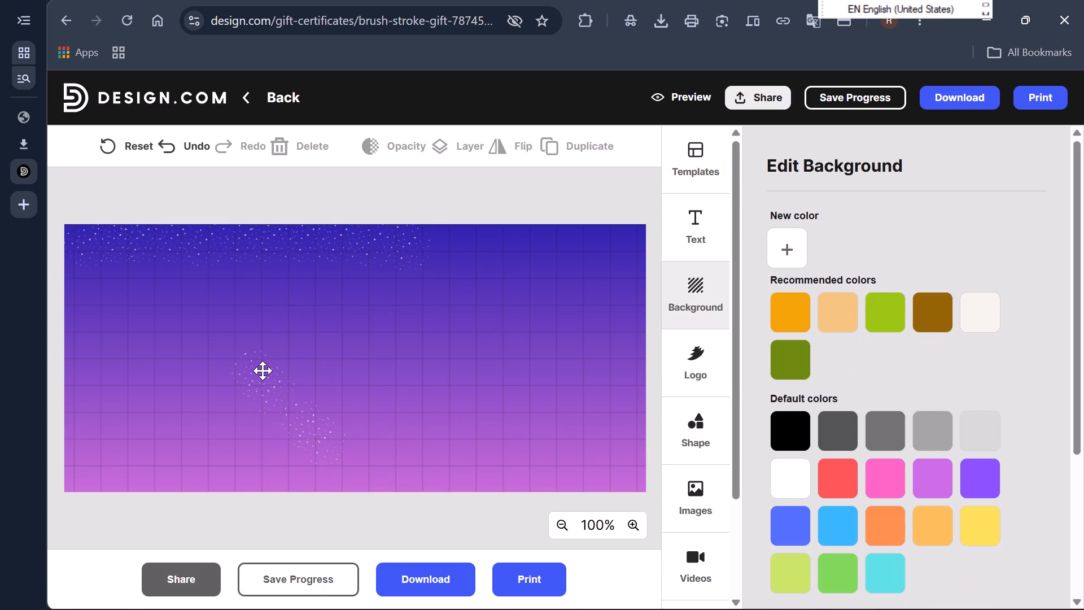
Move speckle copy Shape 11 from the diagonal to the right end of the row along the top edge.
left_click(263, 371)
left_click_drag(263, 371, 373, 338)
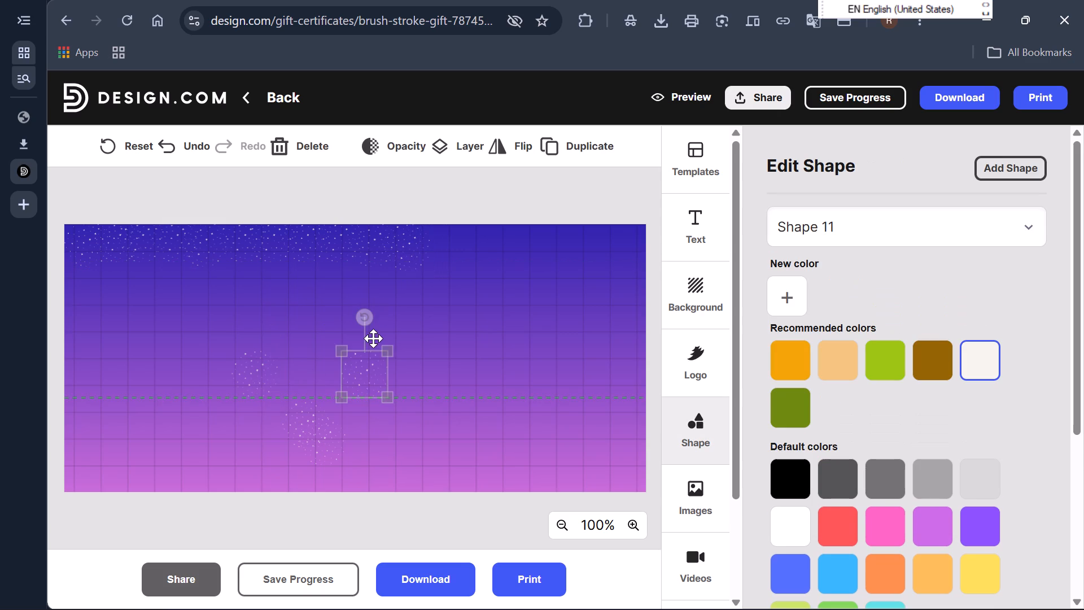
left_click_drag(373, 338, 431, 263)
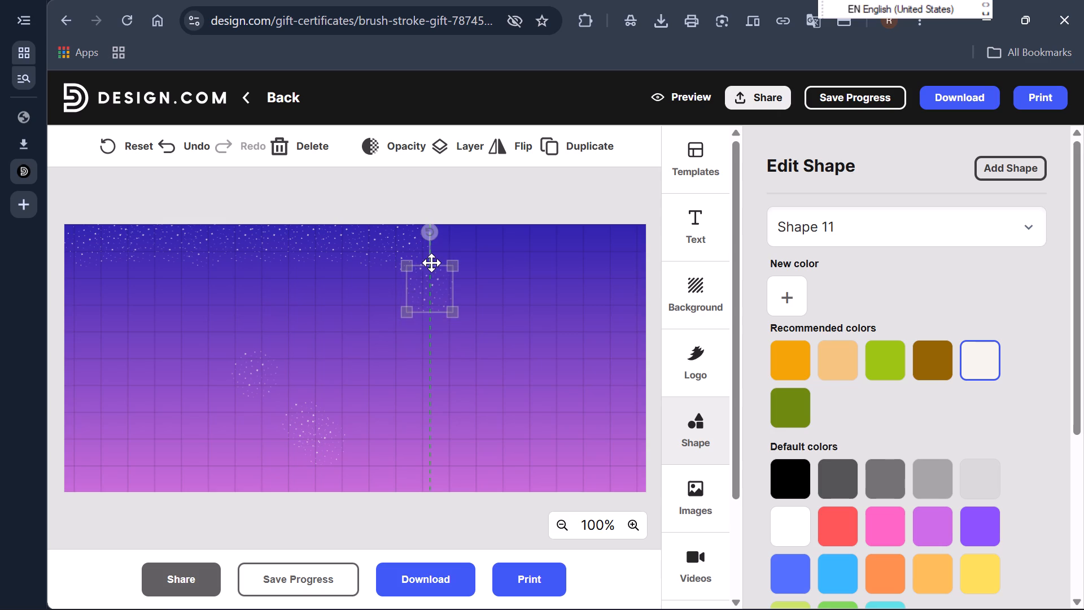
left_click_drag(431, 263, 434, 228)
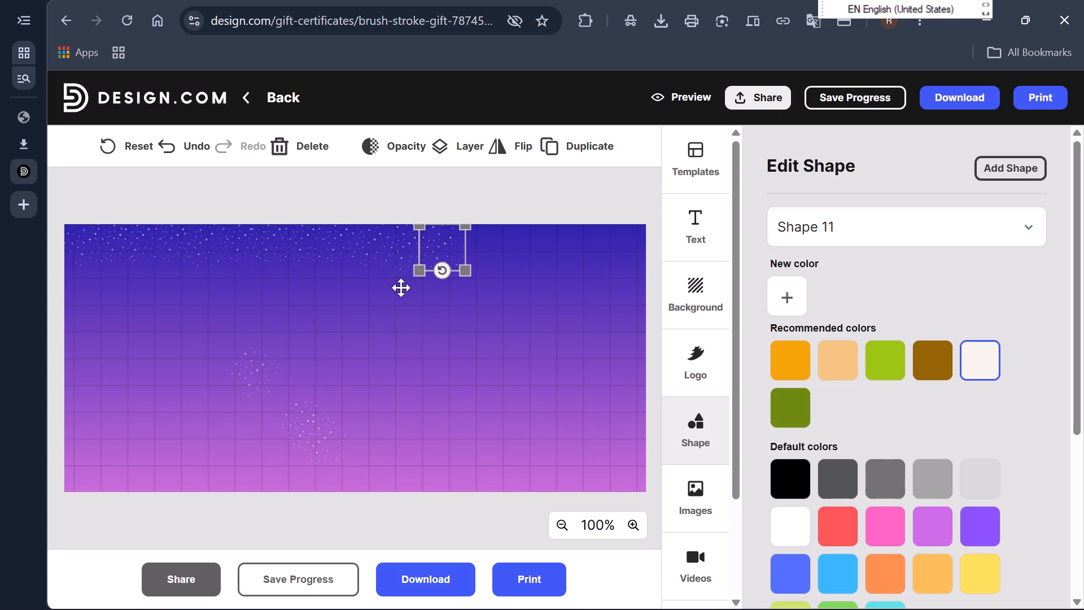
left_click(387, 342)
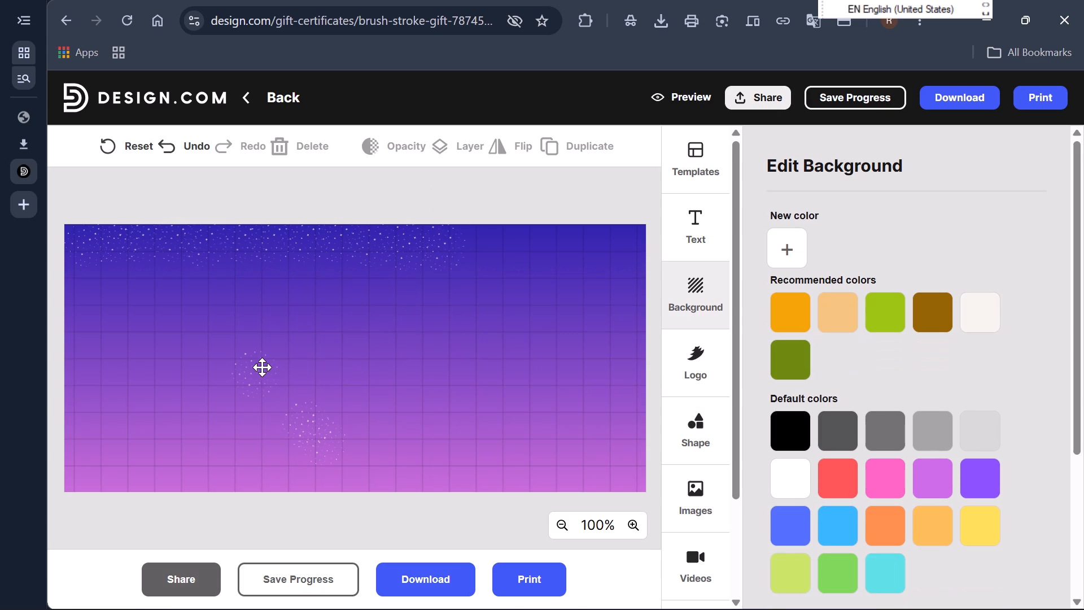
Move the uppermost remaining diagonal speckle copy (Shape 10) to the top row's right end and fine-tune its position.
left_click_drag(253, 367, 491, 258)
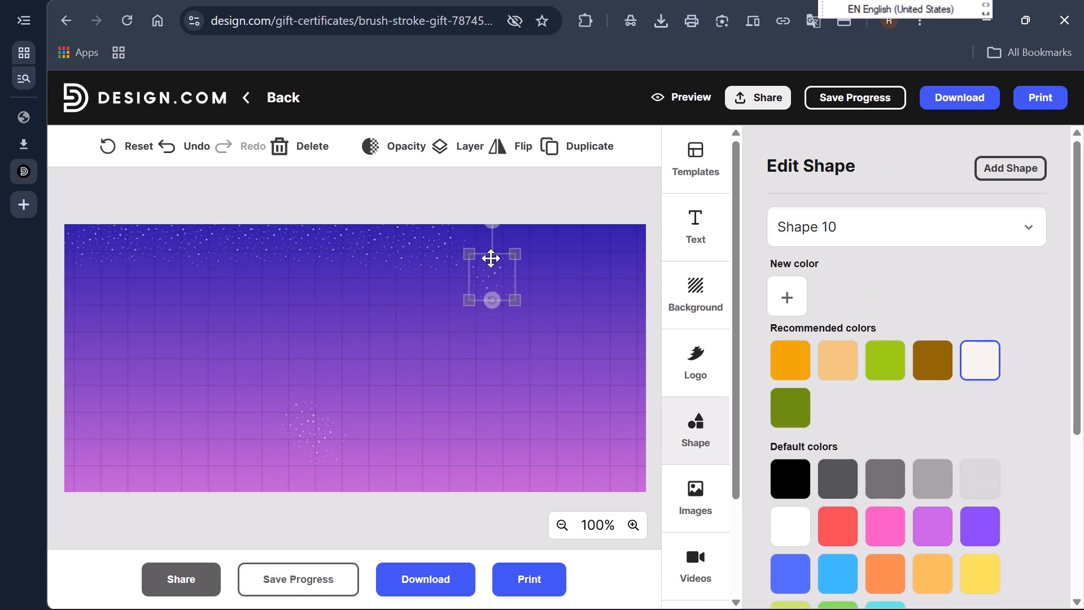
left_click_drag(491, 258, 477, 238)
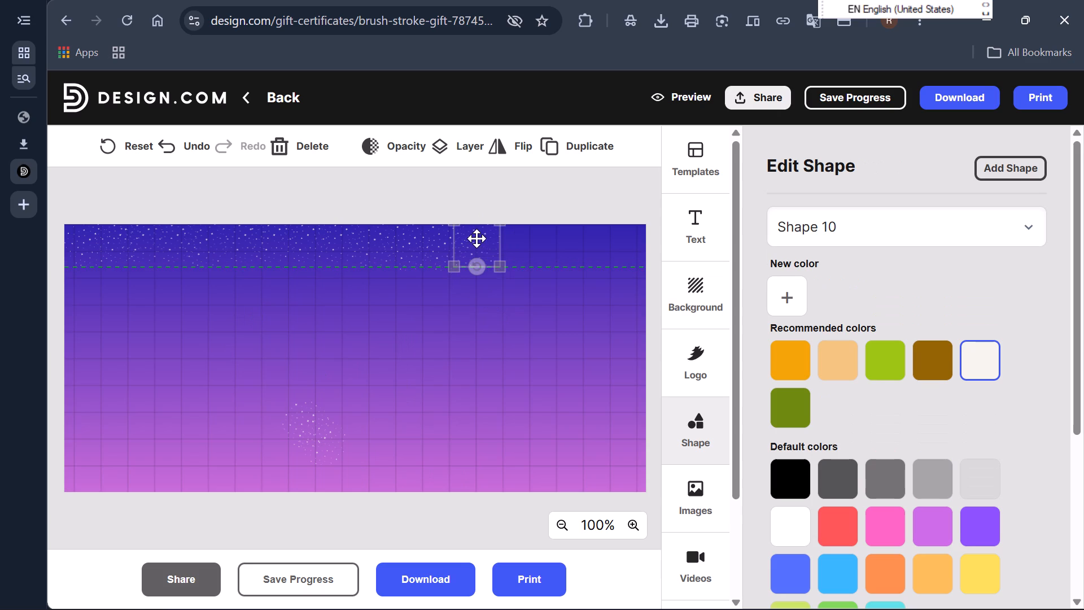
left_click_drag(477, 238, 482, 242)
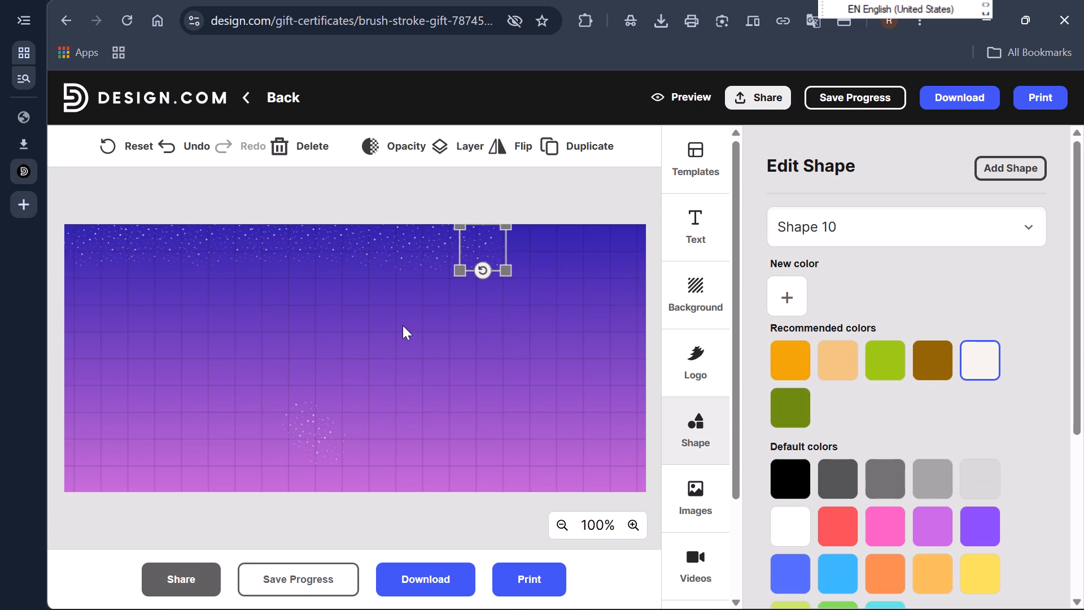
left_click(403, 325)
Move the lower of the remaining diagonal speckle copies (Shape 14) to the top row's right end and align it with the row.
left_click(305, 423)
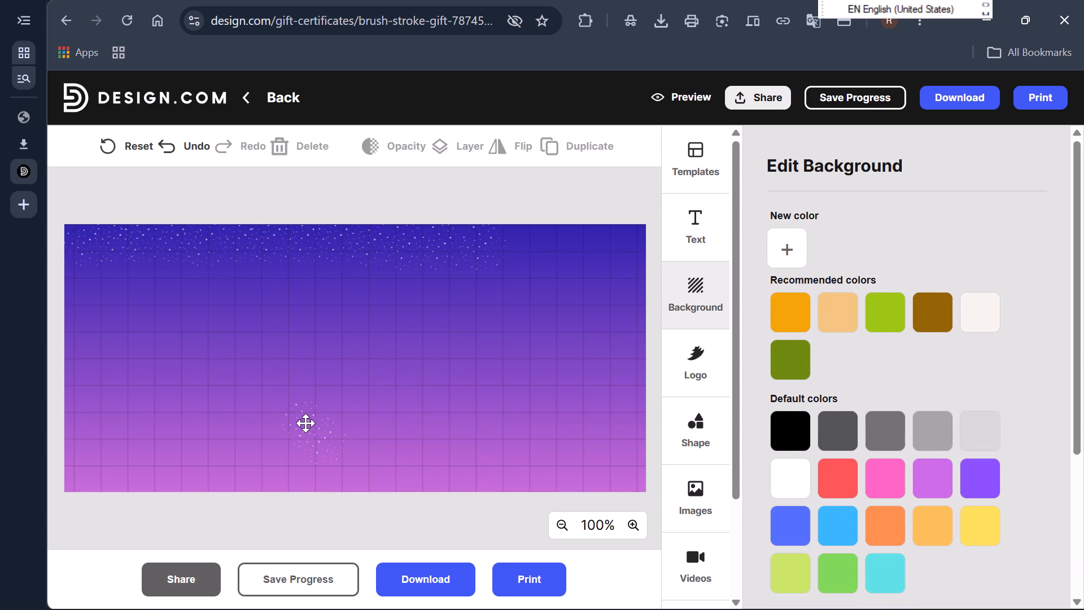
left_click_drag(323, 448, 407, 356)
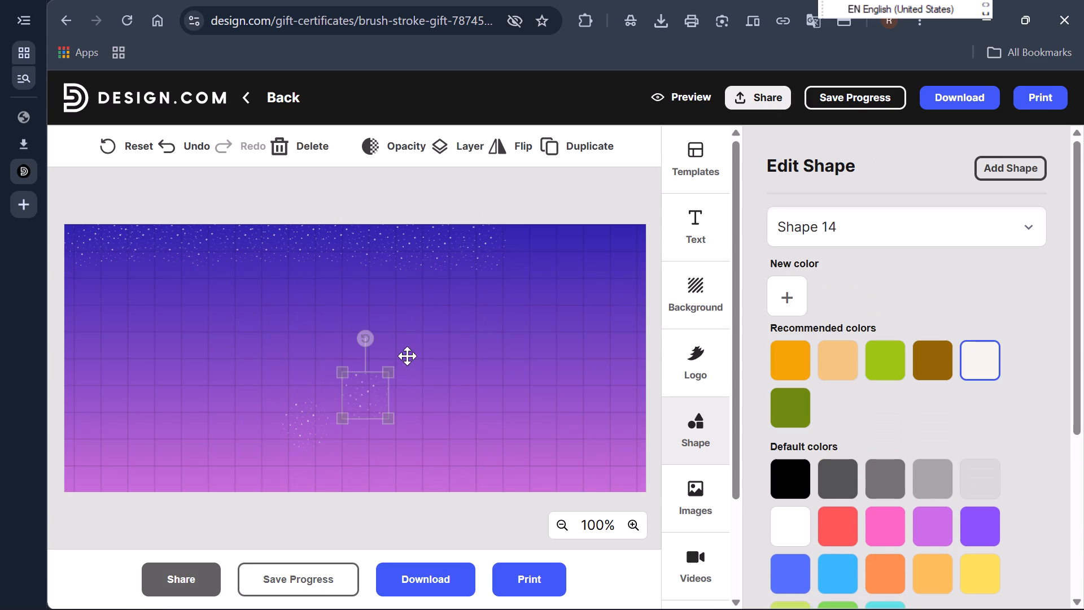
left_click_drag(407, 356, 515, 236)
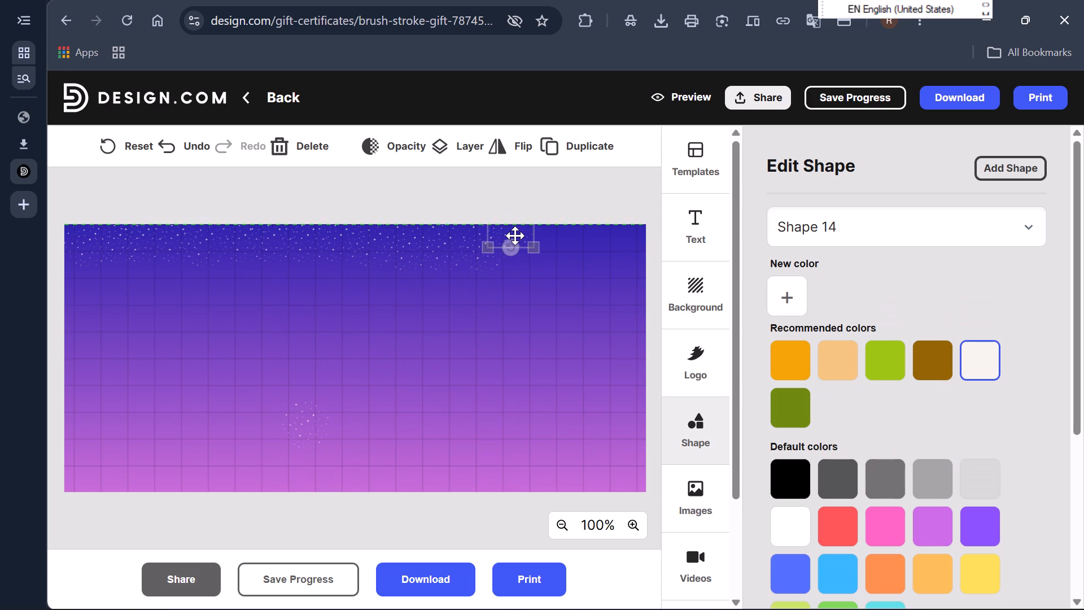
left_click_drag(515, 236, 519, 250)
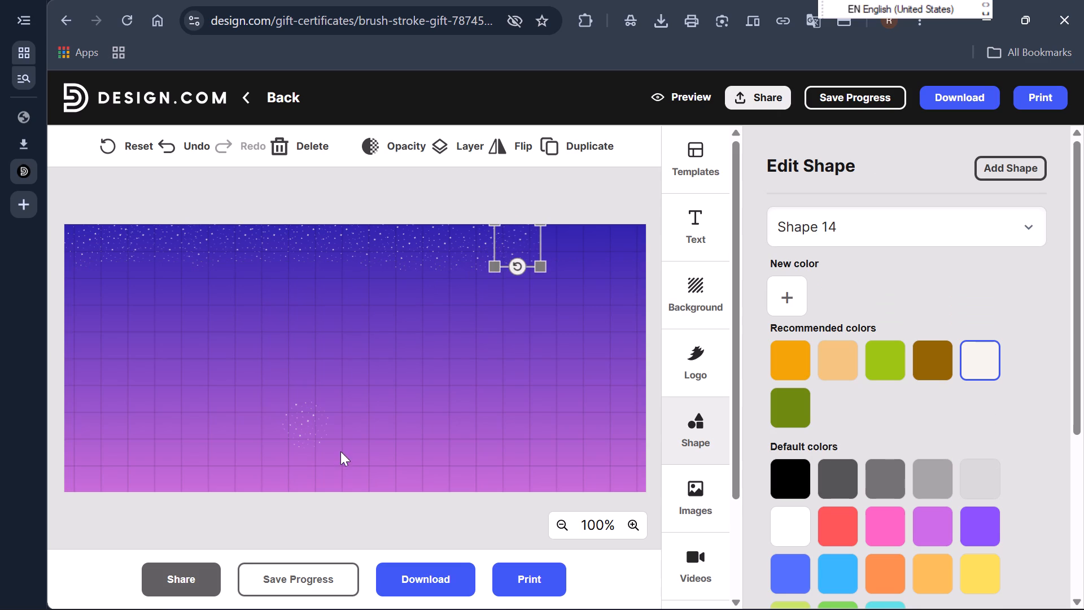
Move the last remaining diagonal speckle copy (Shape 13) to the right end of the top row, slightly overlapping its neighbour.
left_click(308, 429)
left_click_drag(304, 428, 462, 342)
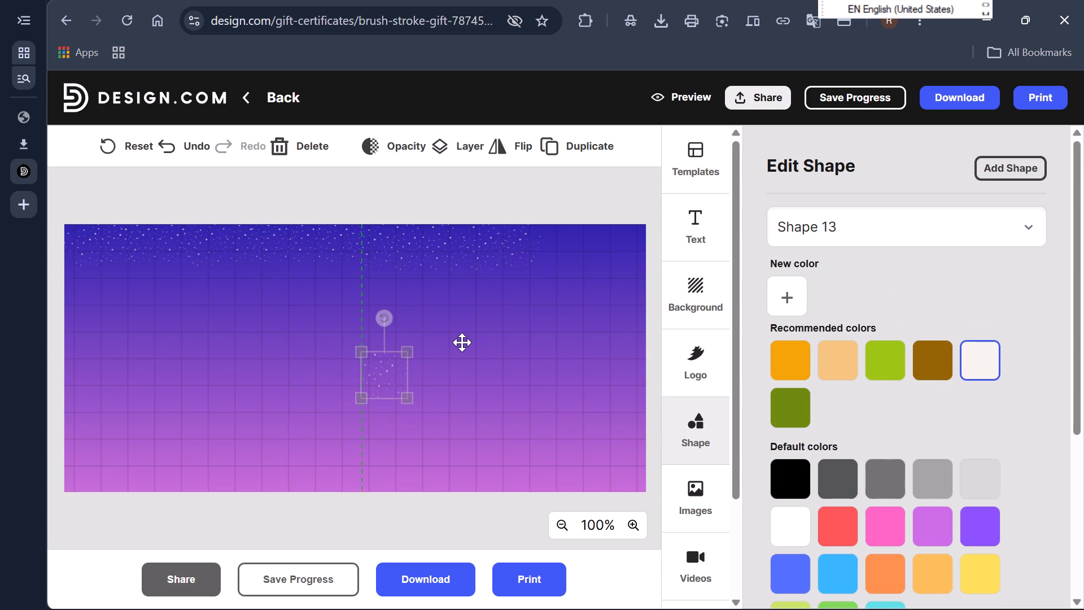
left_click_drag(462, 342, 517, 304)
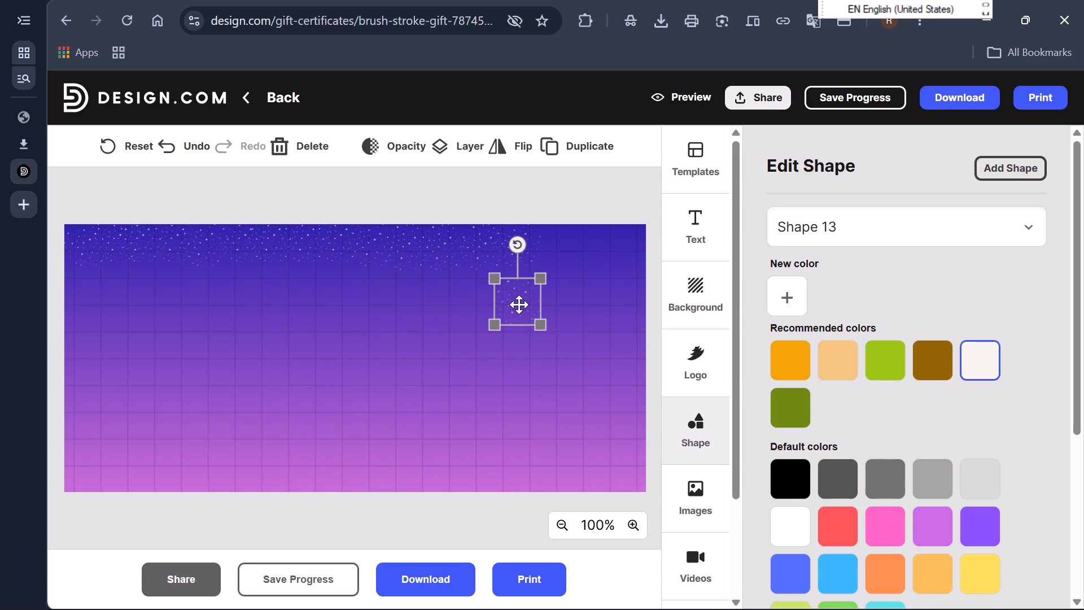
left_click_drag(519, 305, 559, 256)
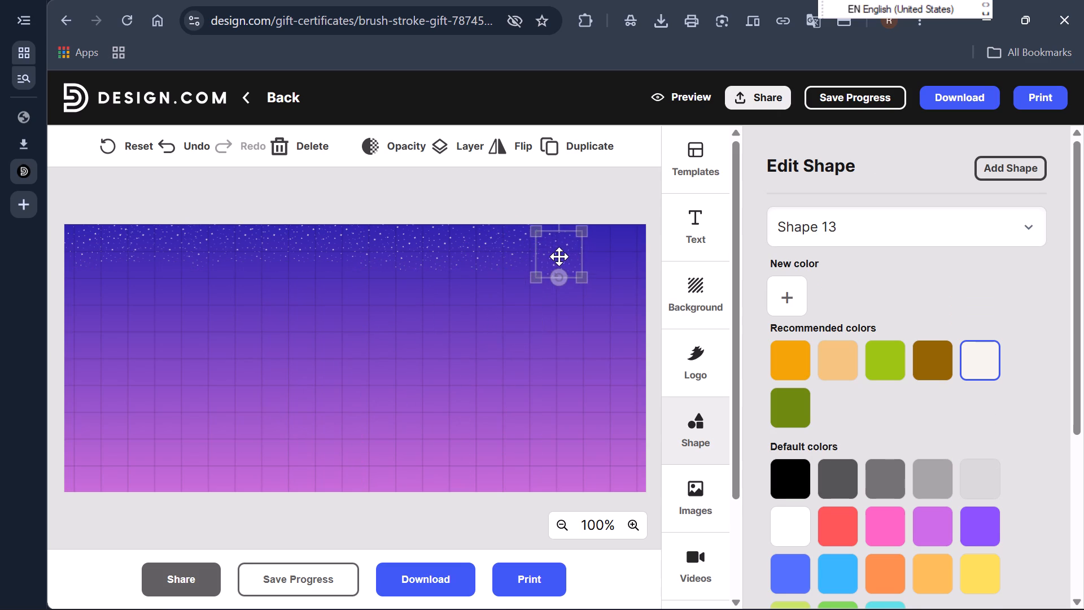
left_click_drag(559, 256, 552, 250)
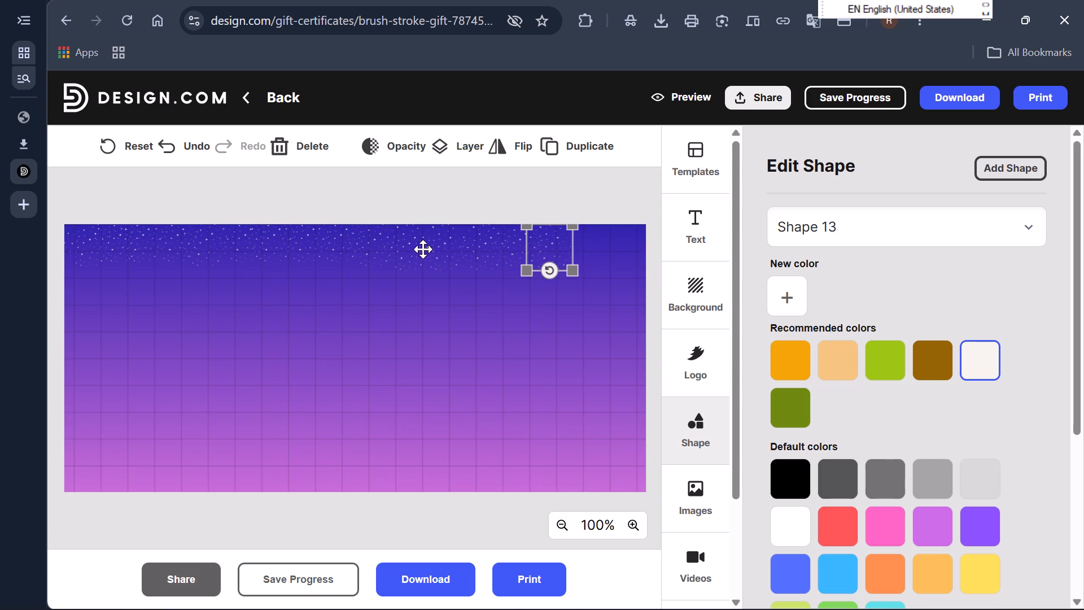
Duplicate speckle Shape 13 twice and place both copies side by side, slightly overlapping, at the right end of the top row.
left_click(583, 144)
left_click(583, 144)
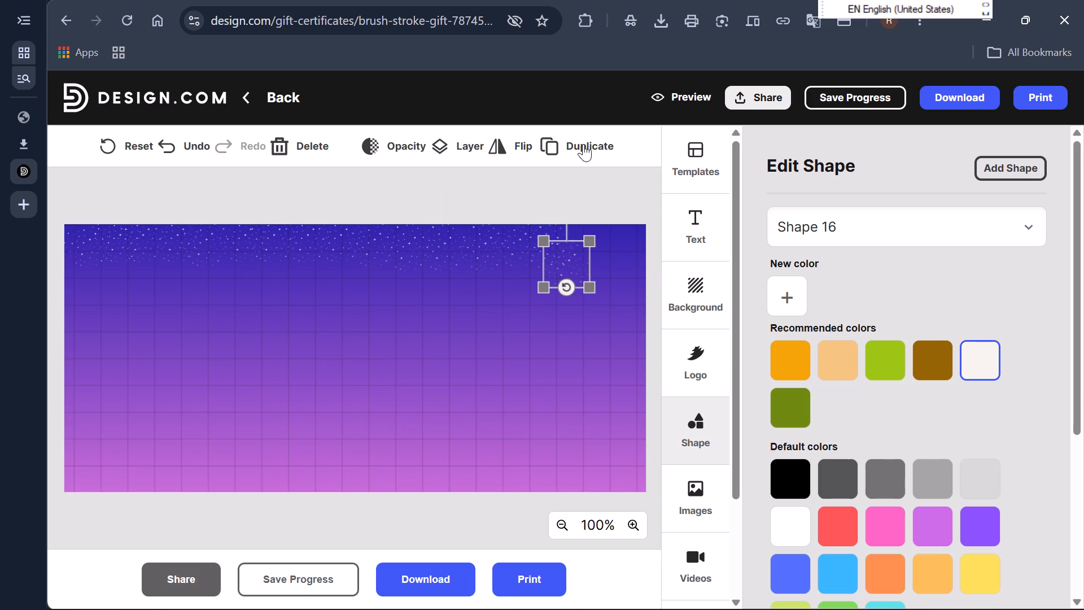
left_click_drag(584, 289, 598, 251)
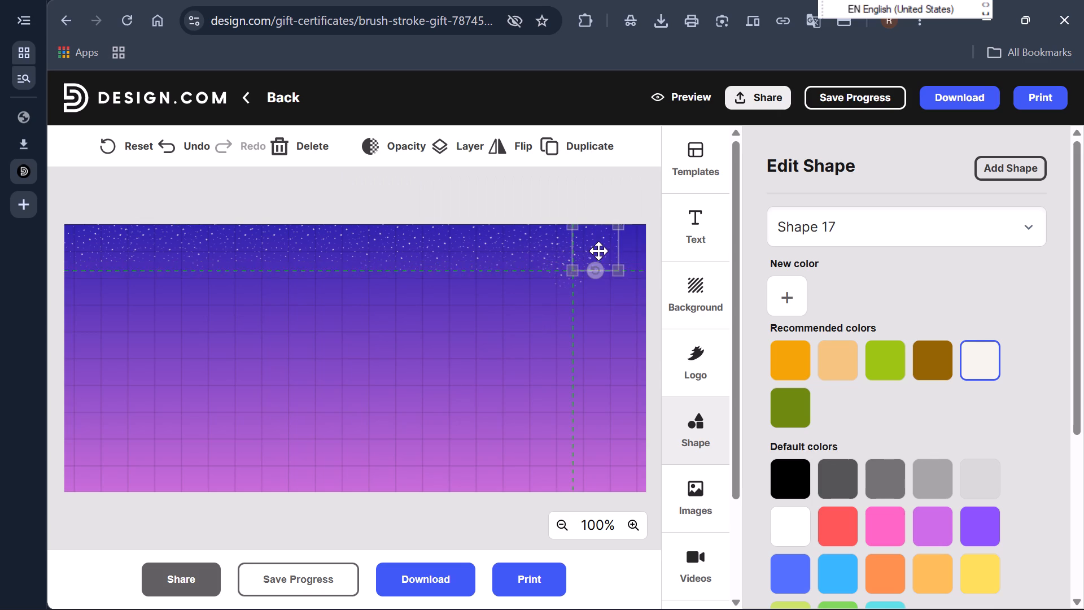
left_click_drag(598, 251, 590, 248)
left_click(565, 282)
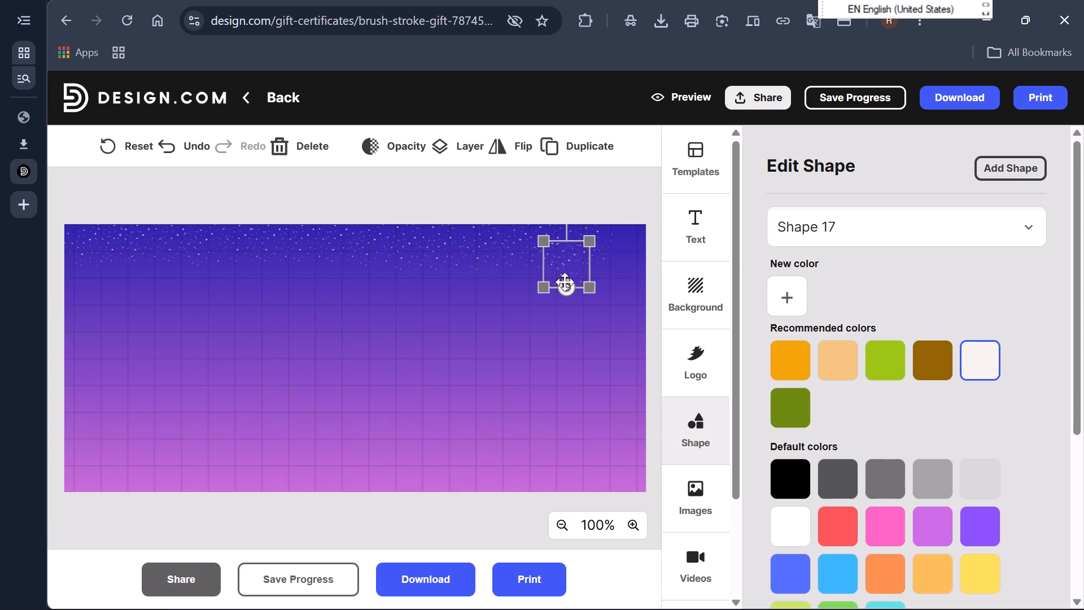
left_click_drag(565, 270, 632, 250)
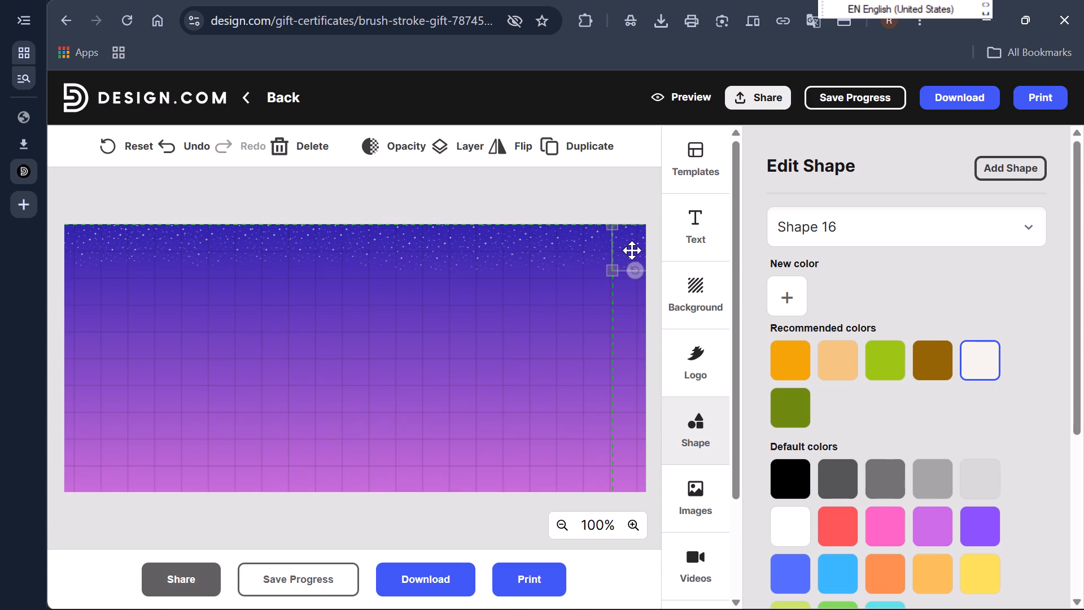
left_click_drag(632, 250, 614, 250)
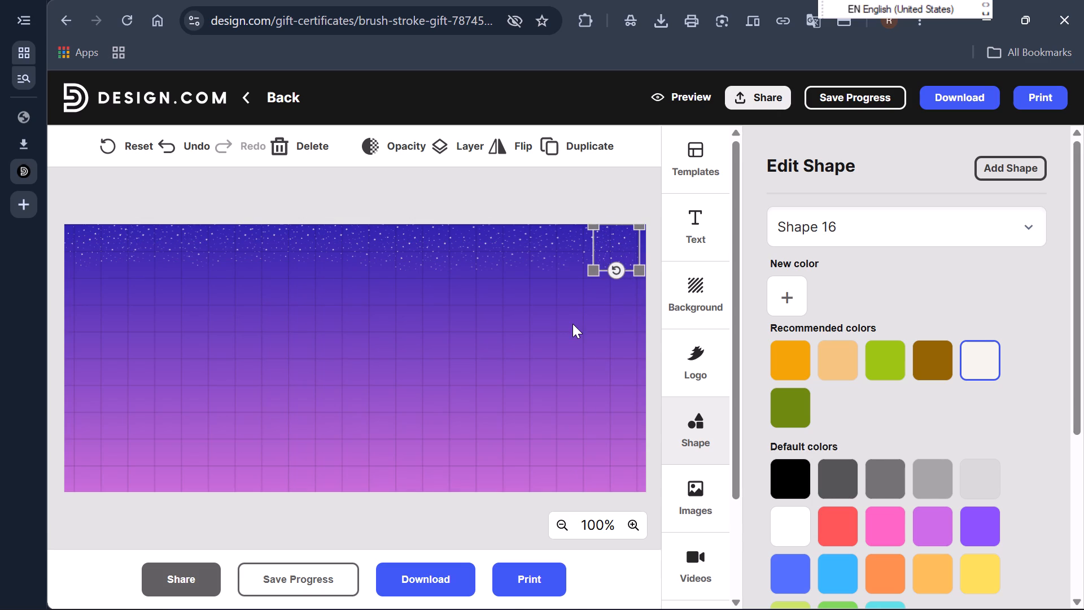
left_click(572, 324)
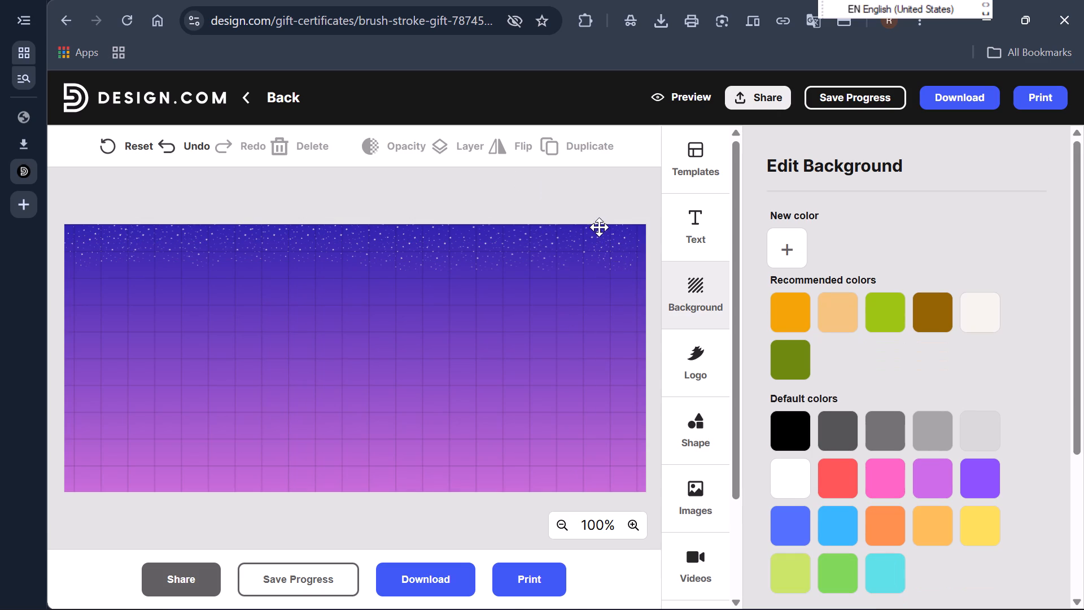
Duplicate the row's rightmost speckle (Shape 16) and position the copy in the certificate's upper-right corner.
left_click(623, 248)
left_click(572, 140)
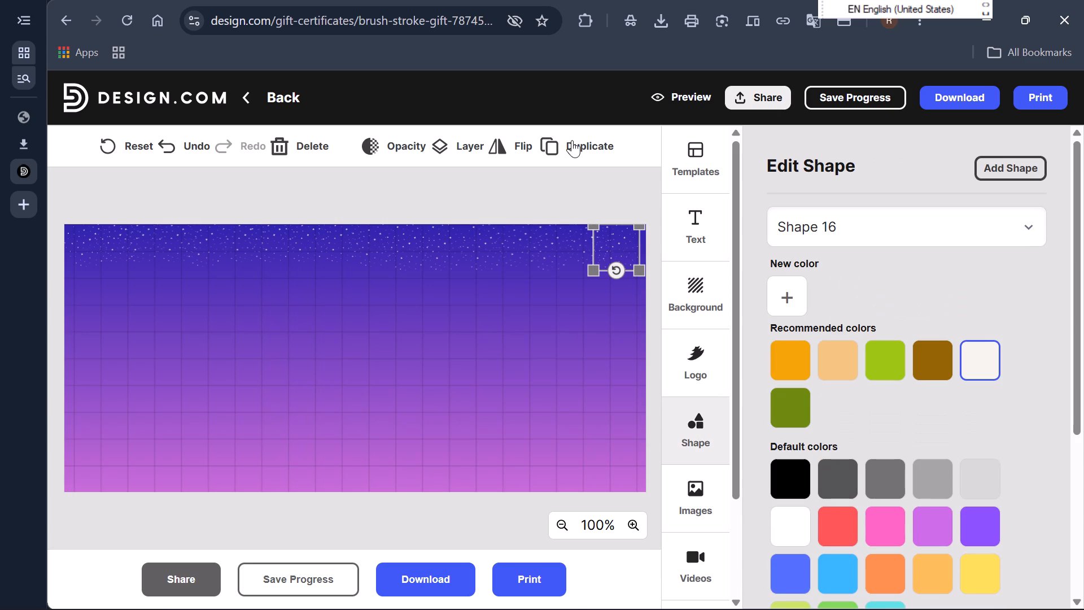
left_click_drag(630, 259, 636, 247)
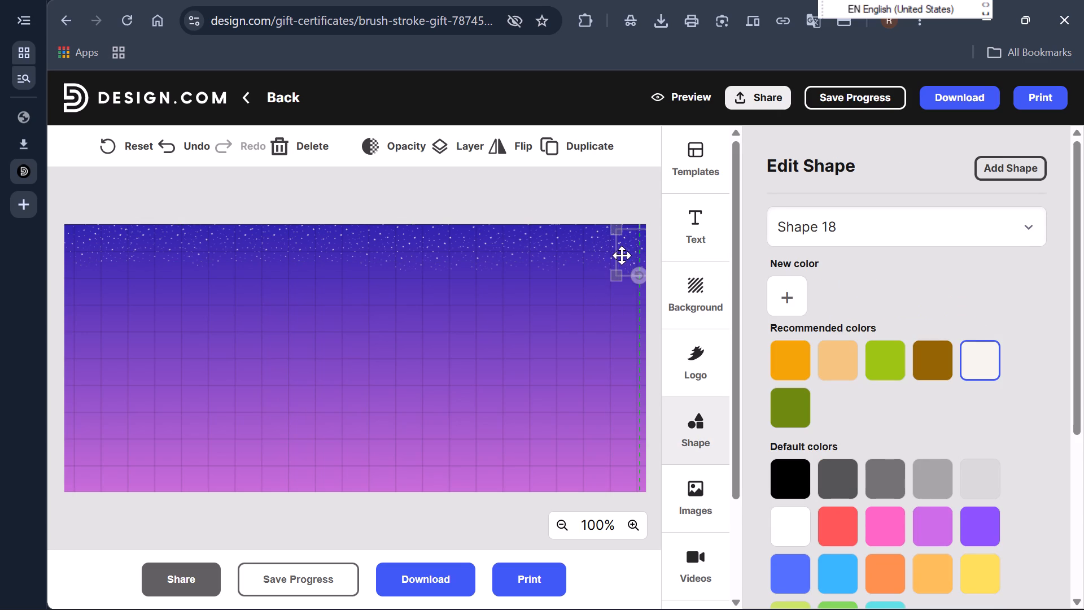
left_click(512, 311)
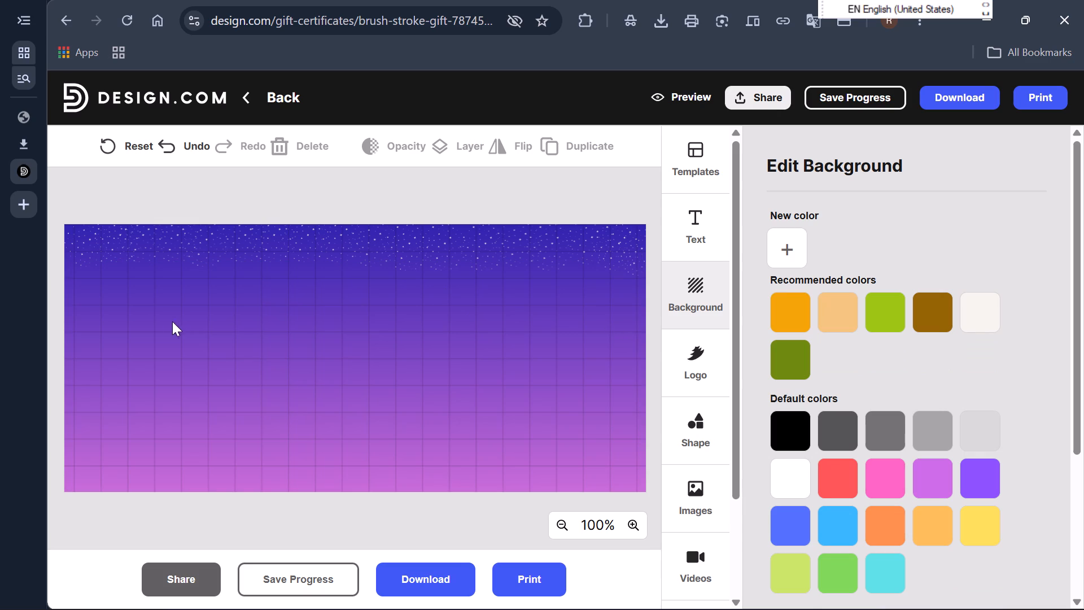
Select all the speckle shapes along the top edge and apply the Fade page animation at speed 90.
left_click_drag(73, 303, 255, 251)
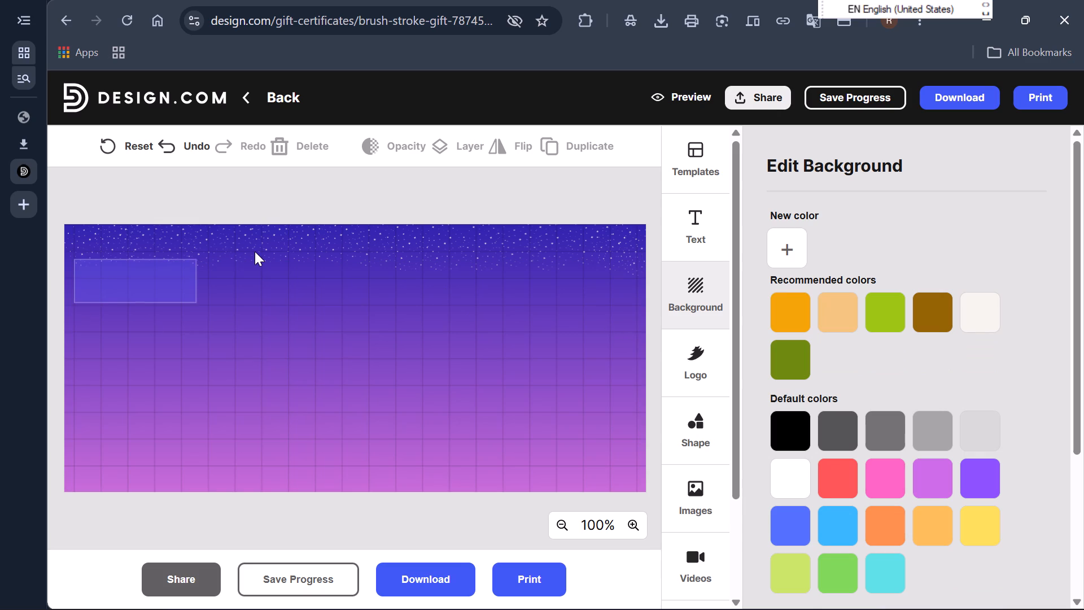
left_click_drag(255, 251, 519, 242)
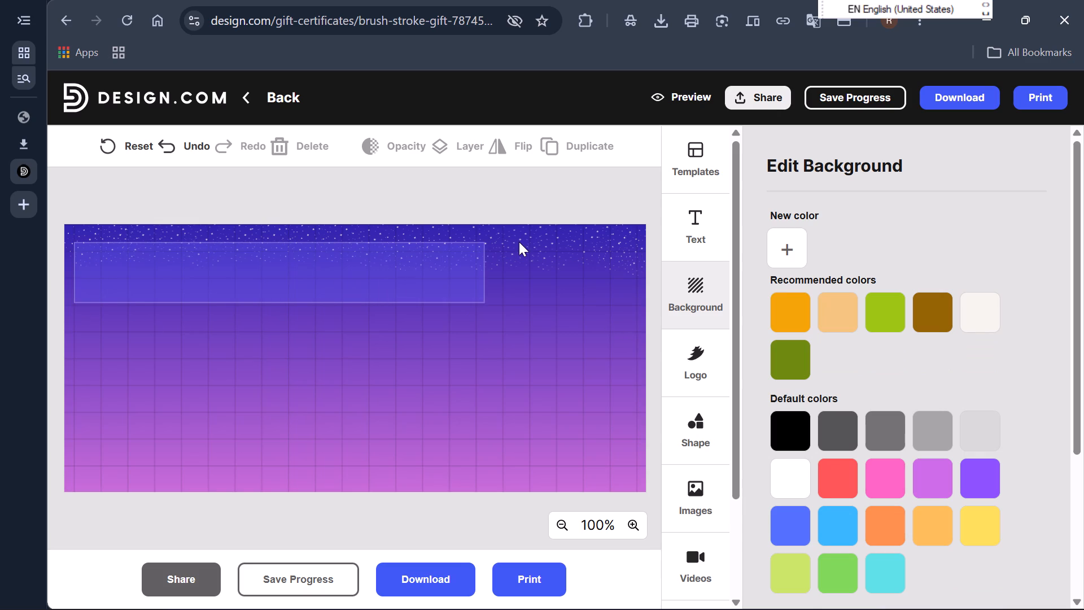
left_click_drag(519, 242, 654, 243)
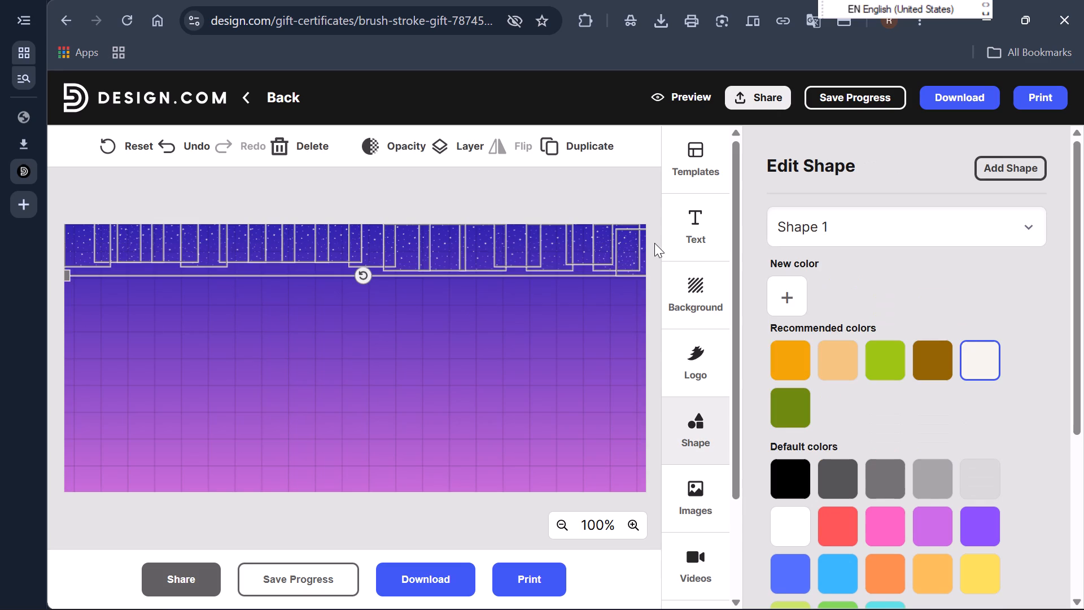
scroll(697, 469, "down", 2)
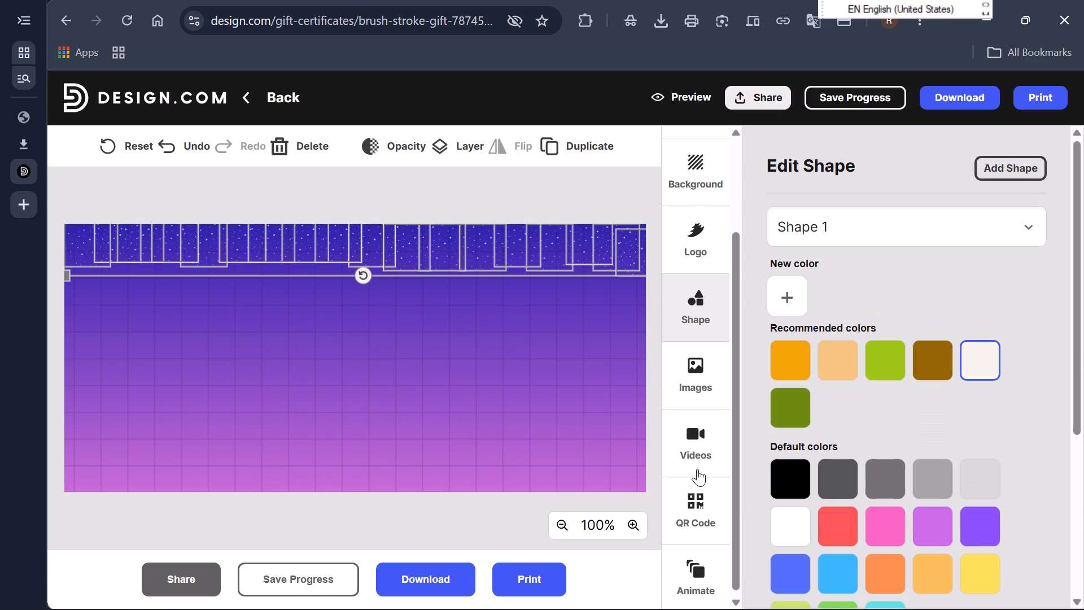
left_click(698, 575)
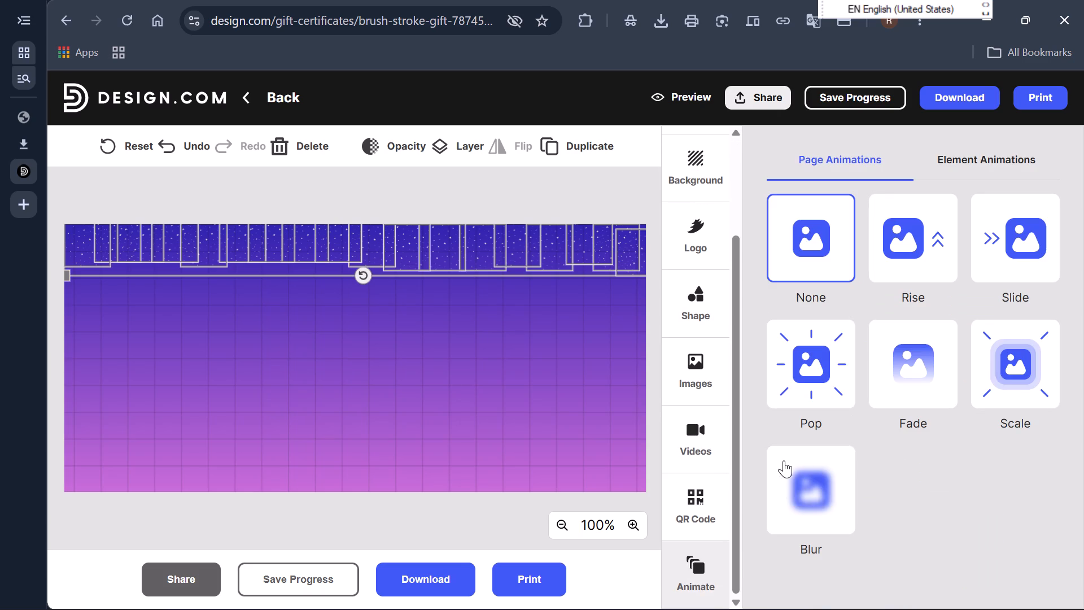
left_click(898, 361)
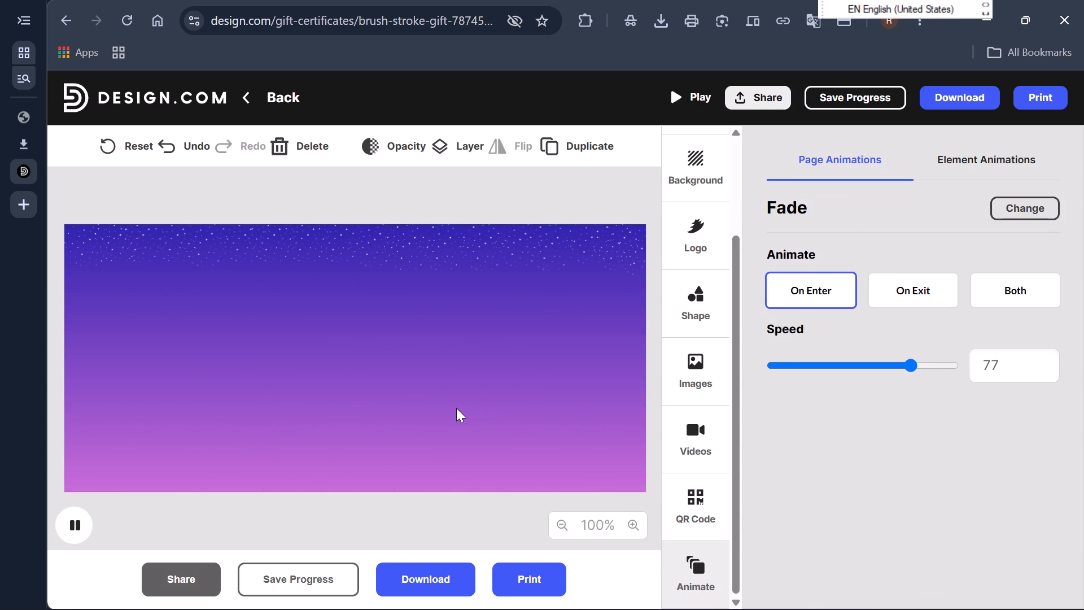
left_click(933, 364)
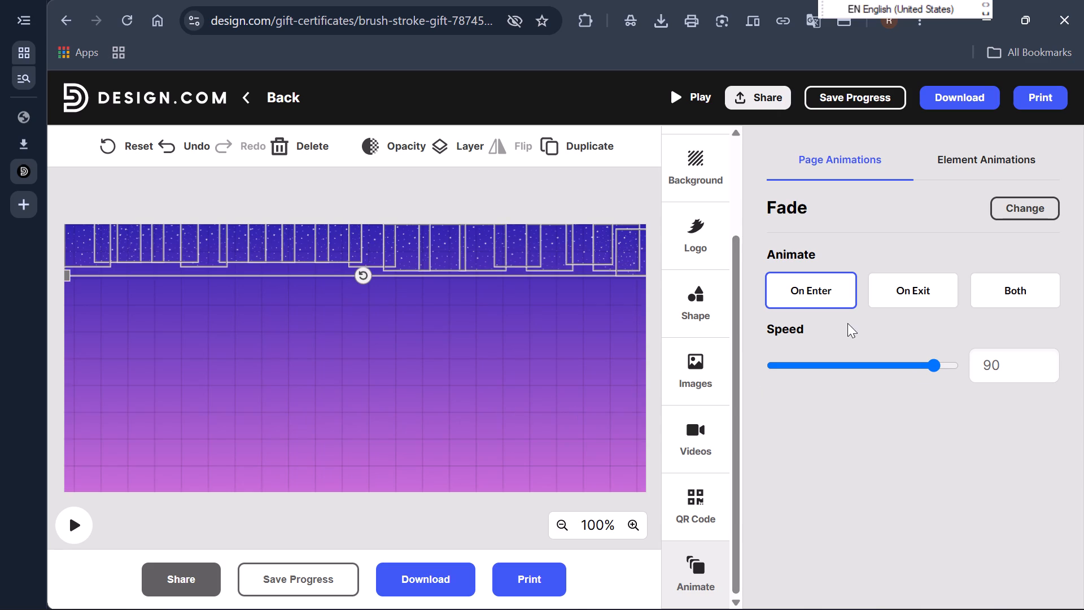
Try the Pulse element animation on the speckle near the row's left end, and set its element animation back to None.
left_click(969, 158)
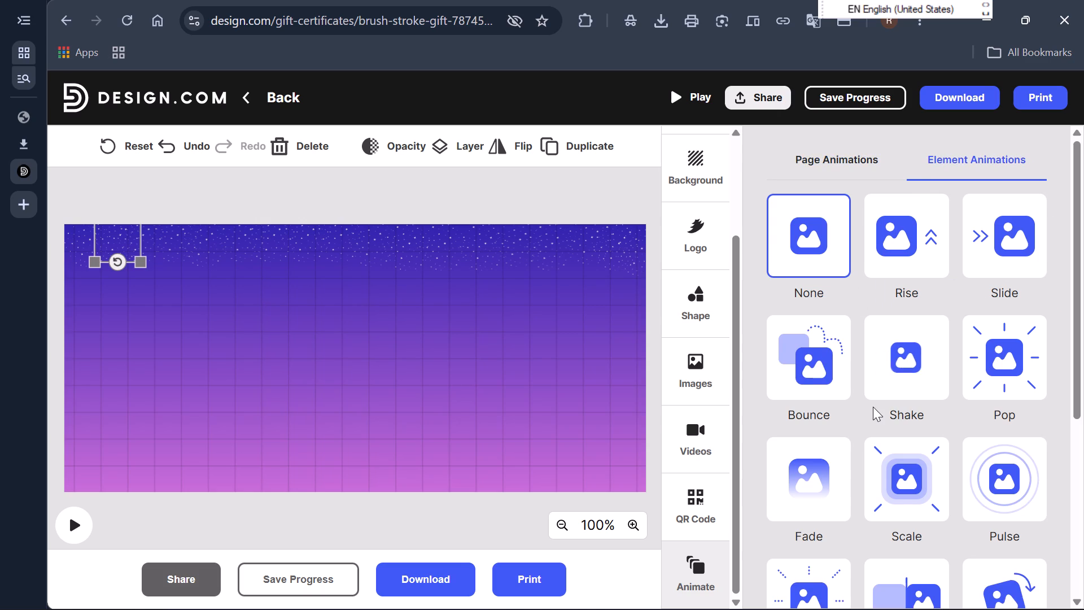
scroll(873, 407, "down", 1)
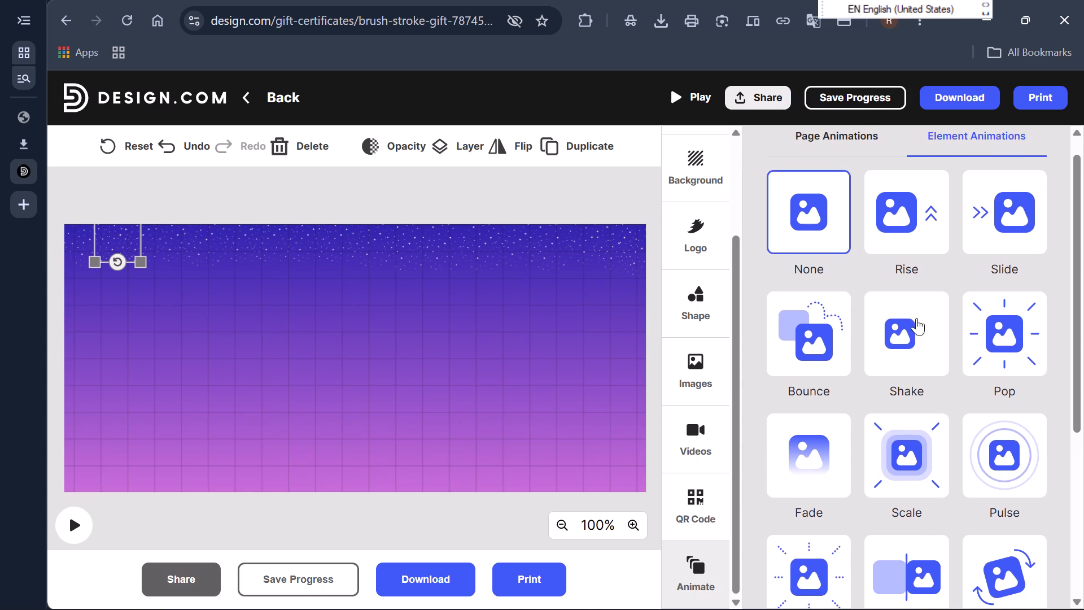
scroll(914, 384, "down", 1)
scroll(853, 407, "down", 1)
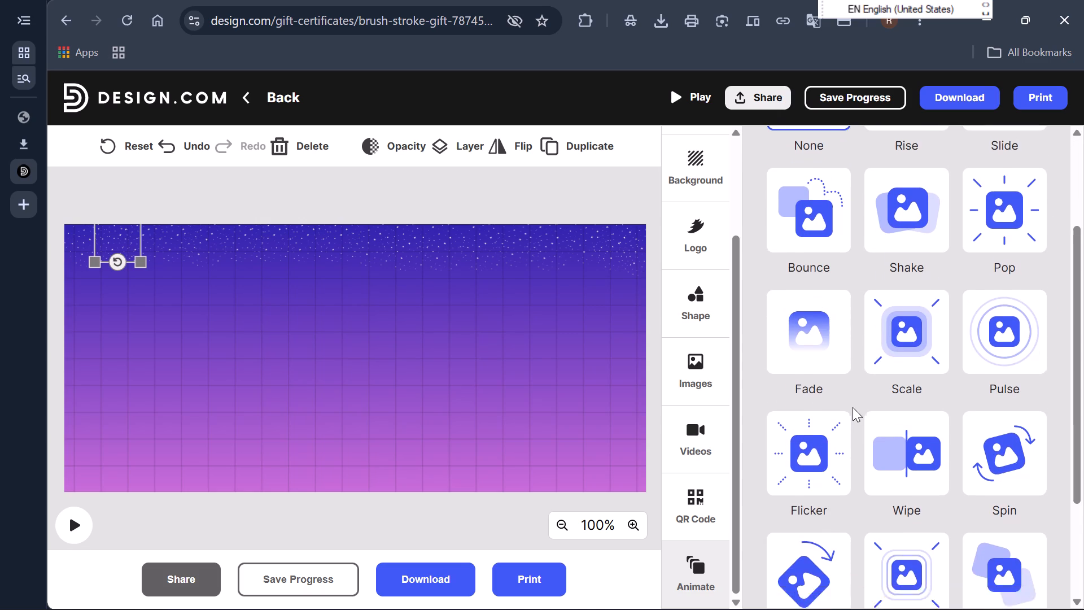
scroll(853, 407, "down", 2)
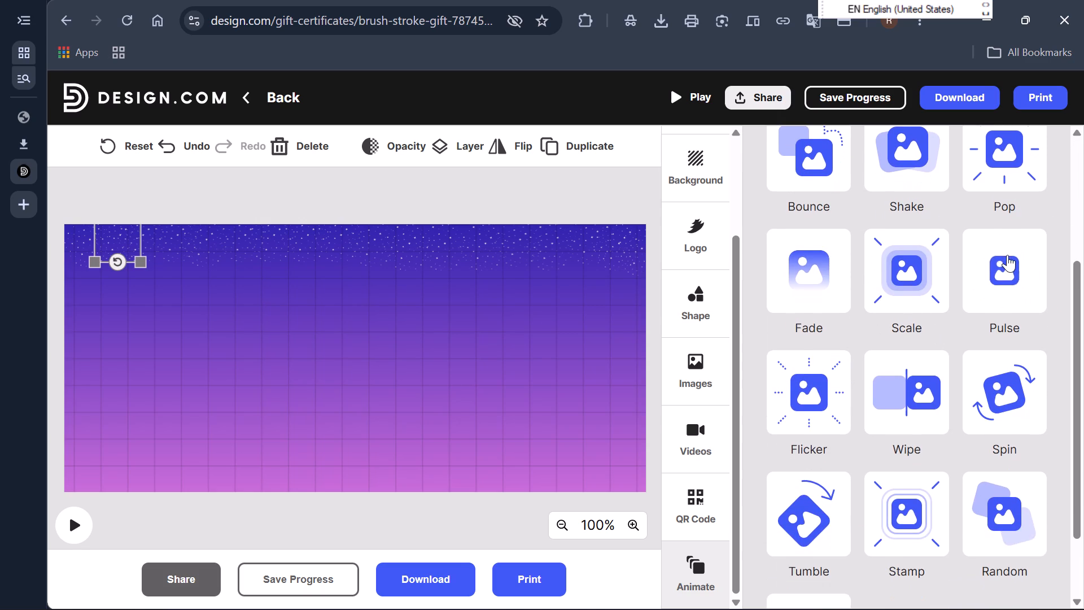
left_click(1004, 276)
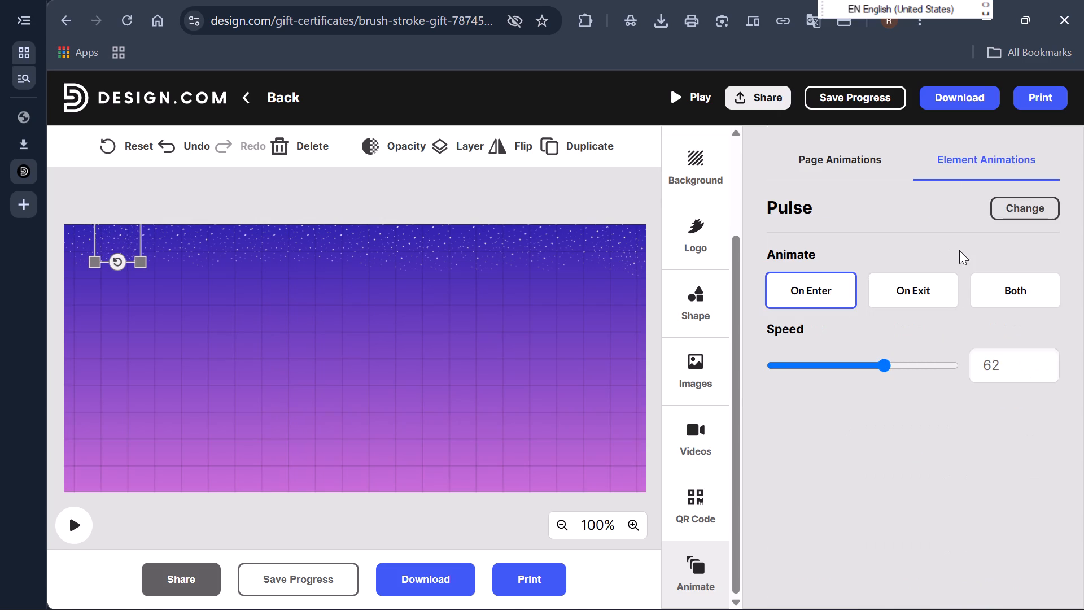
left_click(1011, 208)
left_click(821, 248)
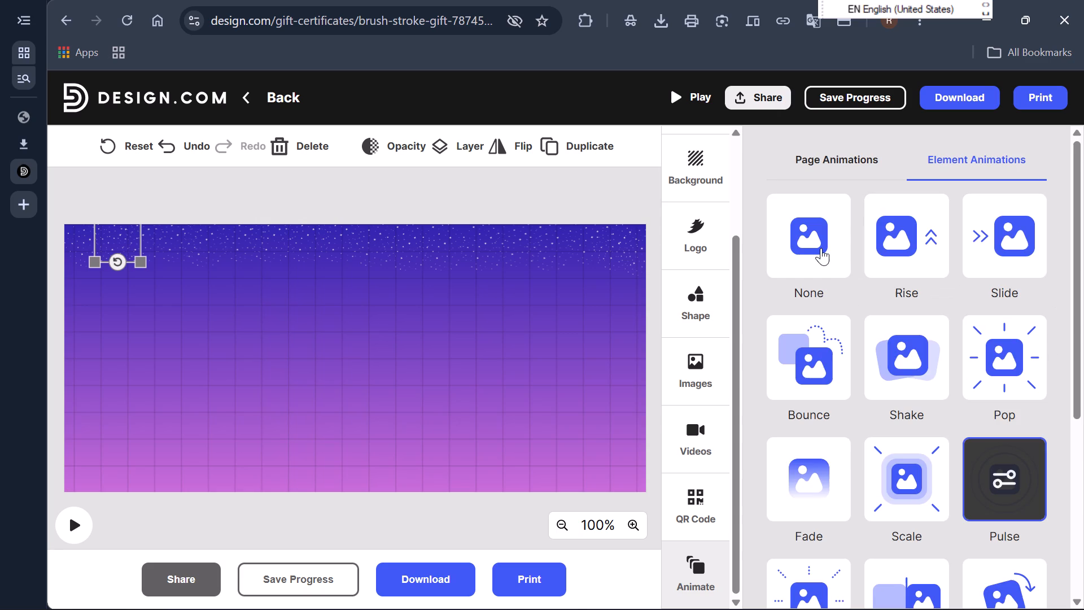
Apply the Fade page animation and set its speed to 98.
left_click(818, 162)
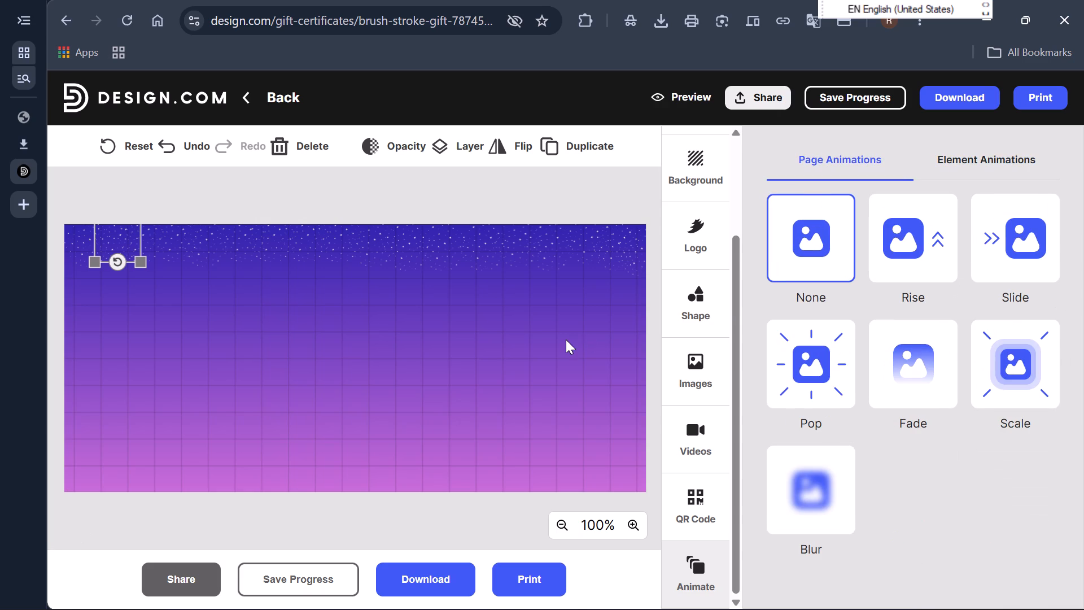
left_click(906, 351)
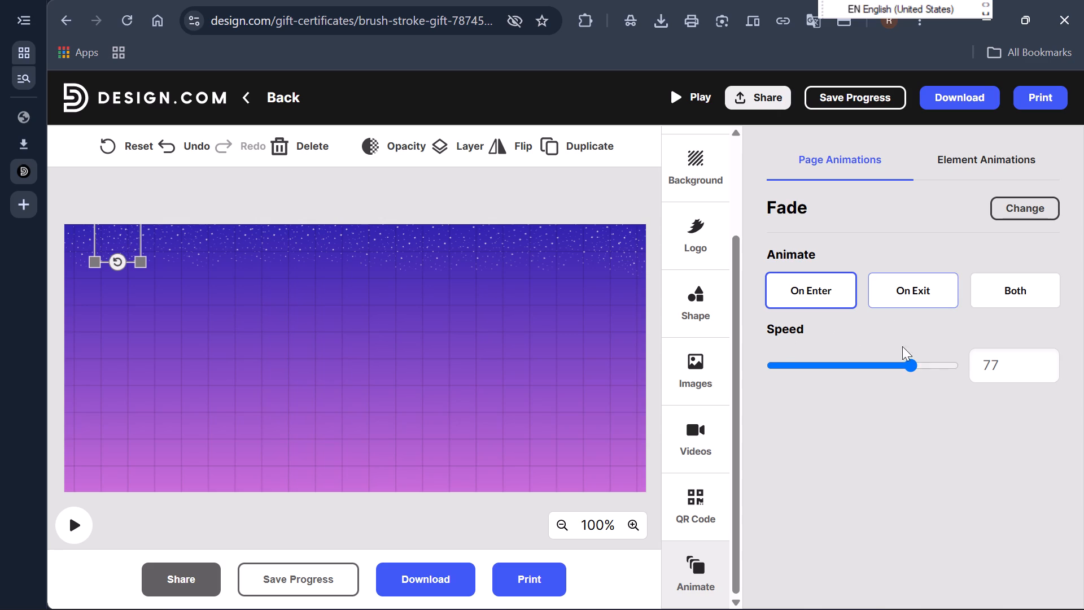
left_click(947, 364)
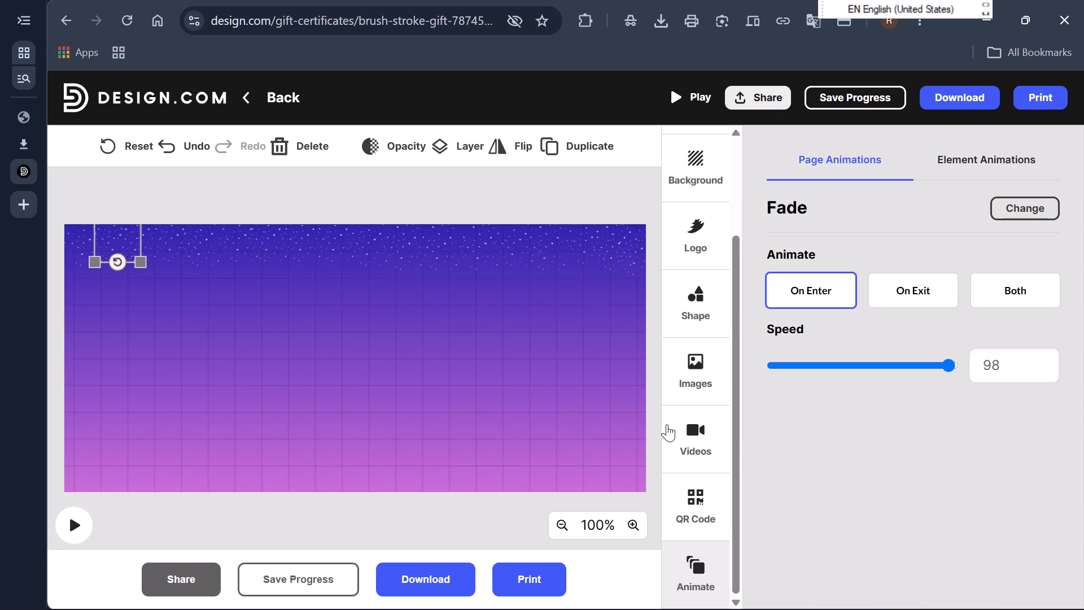
Browse the image library's categories for a picture suited to the starry gradient certificate.
left_click(698, 442)
left_click(706, 374)
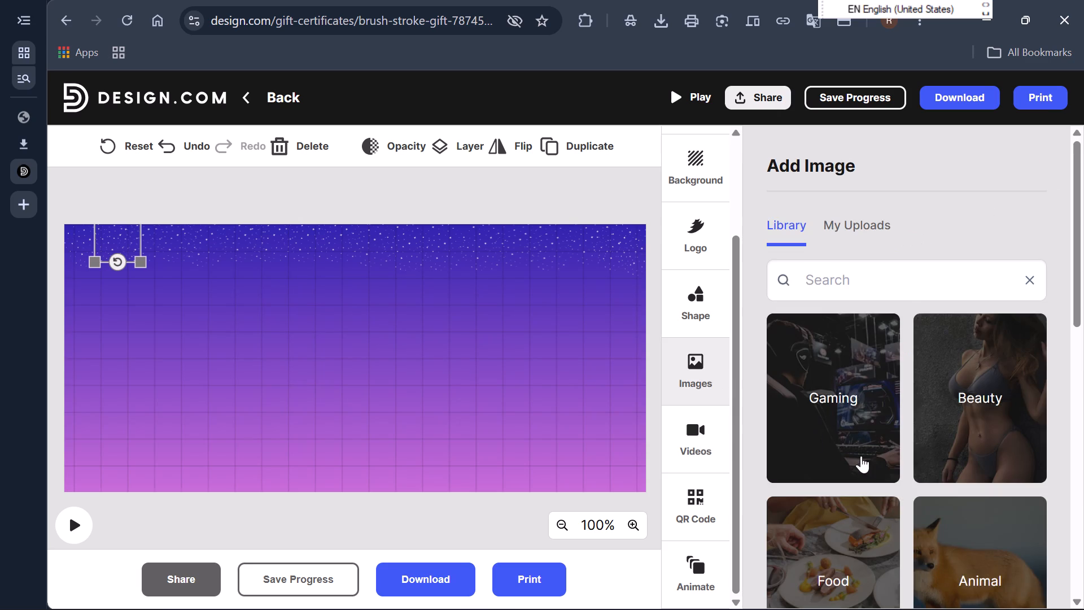
scroll(861, 456, "down", 5)
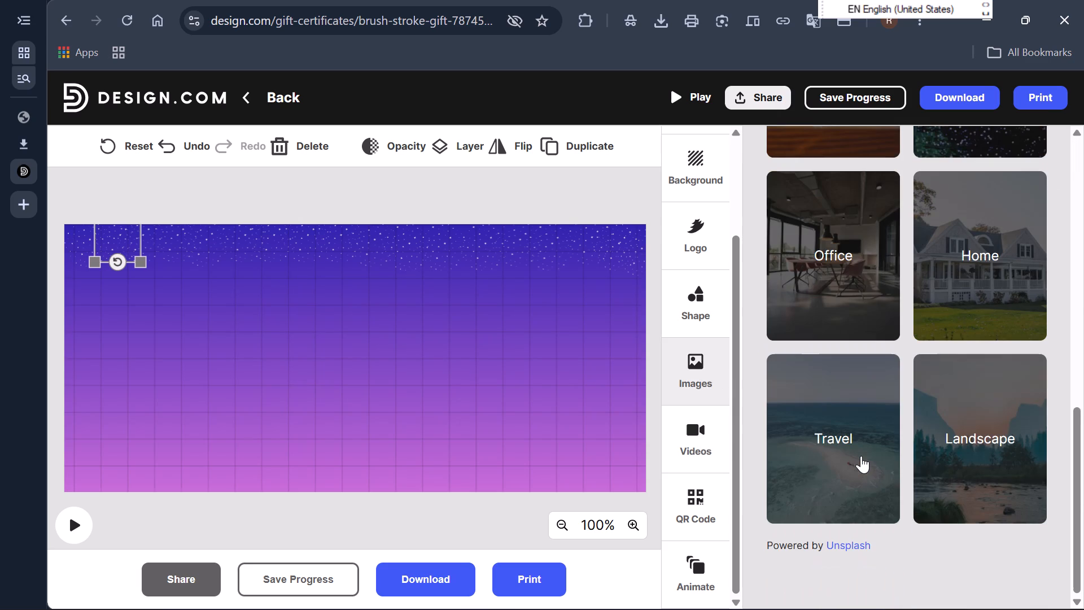
scroll(861, 456, "down", 2)
scroll(911, 216, "up", 4)
scroll(872, 177, "up", 2)
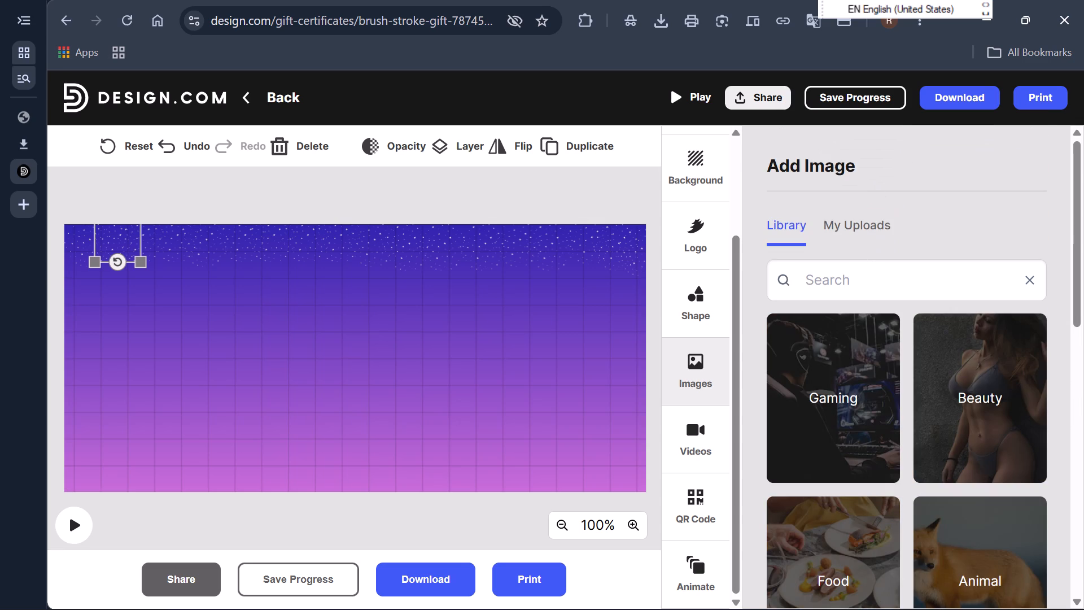
Search the image library for "night road".
left_click(862, 277)
type("night")
key("space")
type("road")
key("Return")
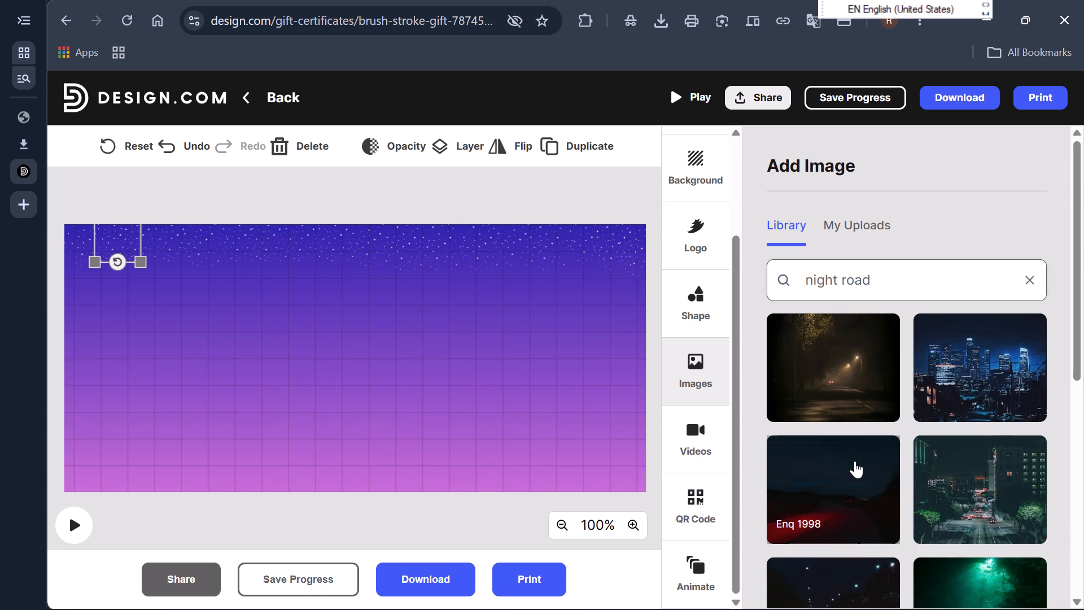
Add the blue night-time downtown skyline and road image from the "night road" results to the certificate.
scroll(855, 461, "down", 3)
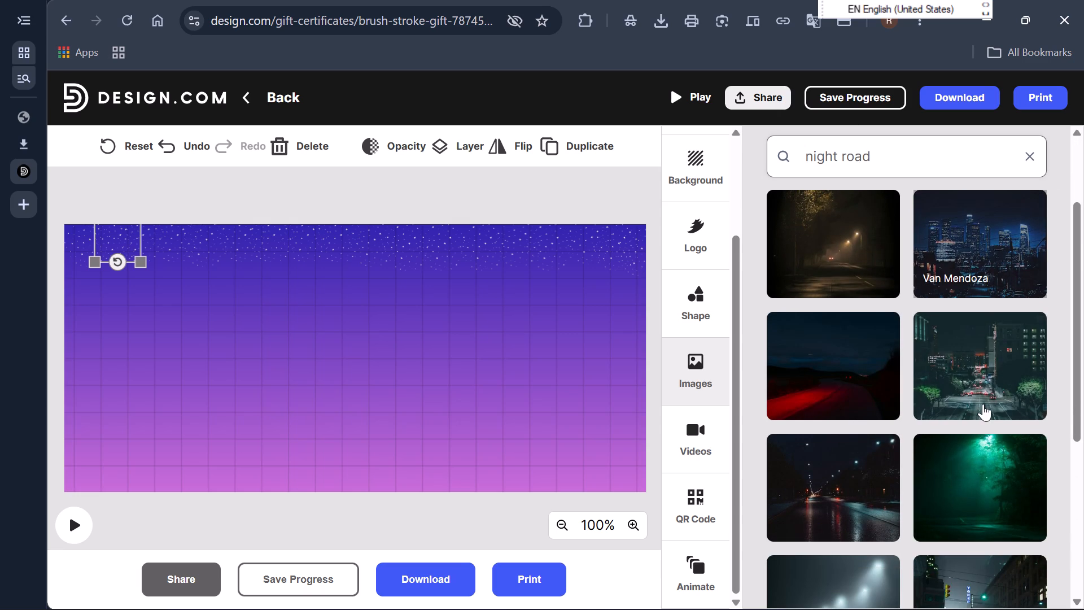
scroll(983, 404, "down", 4)
scroll(983, 404, "up", 3)
left_click(981, 236)
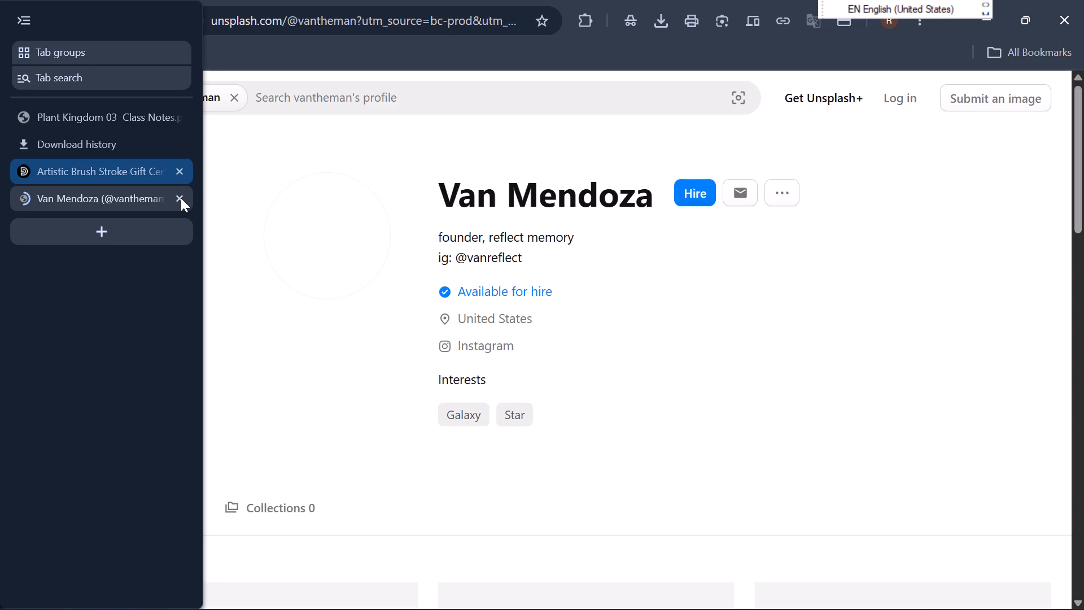
left_click(182, 198)
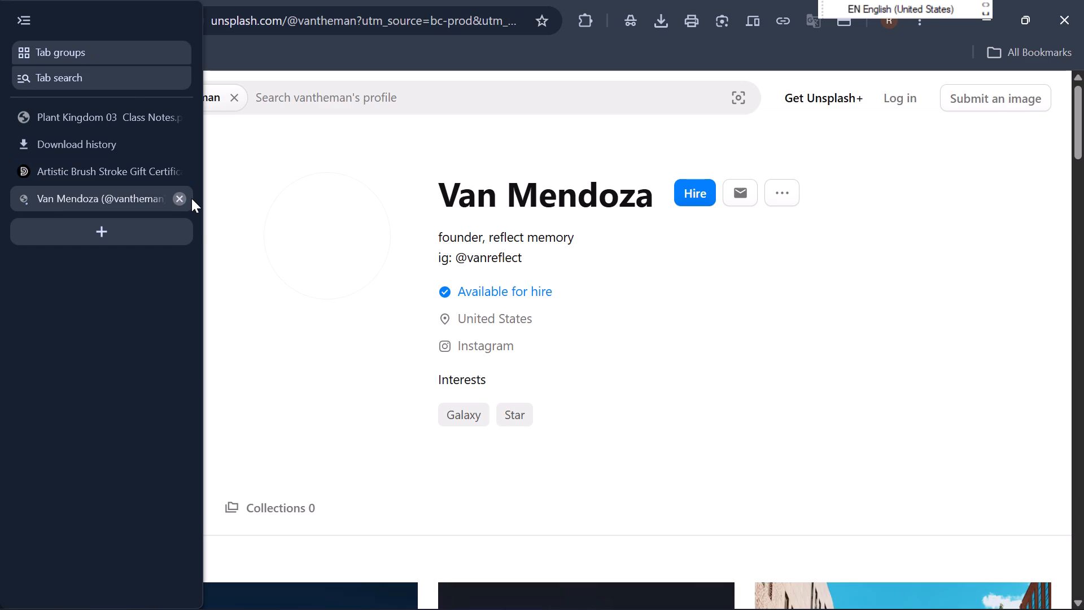
left_click(1003, 201)
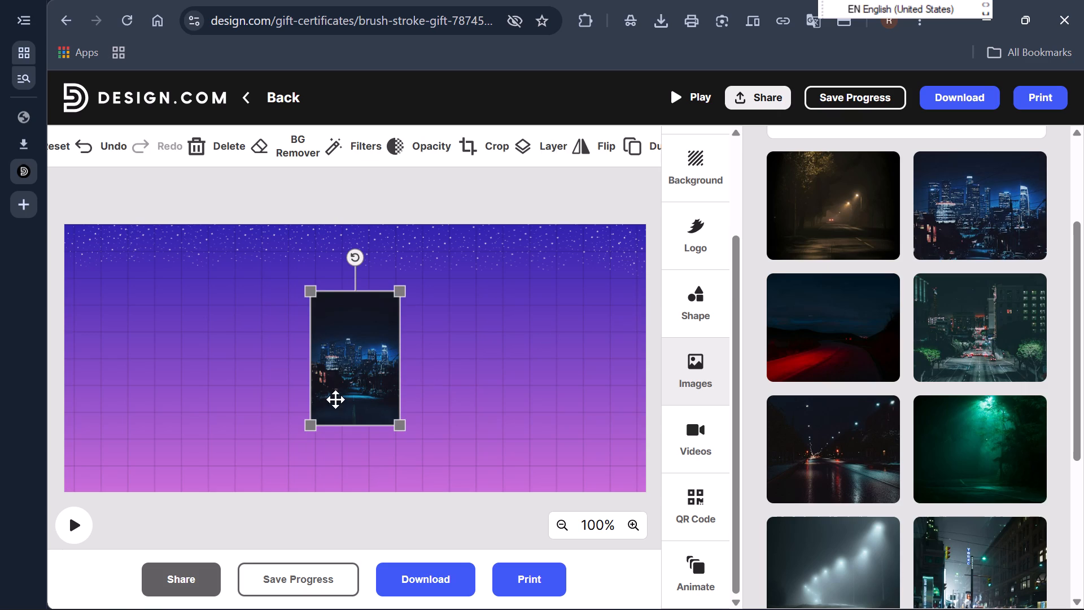
Enlarge the city image to more than twice its width and shift it up past the certificate's upper edge.
left_click(309, 426)
left_click_drag(309, 426, 211, 433)
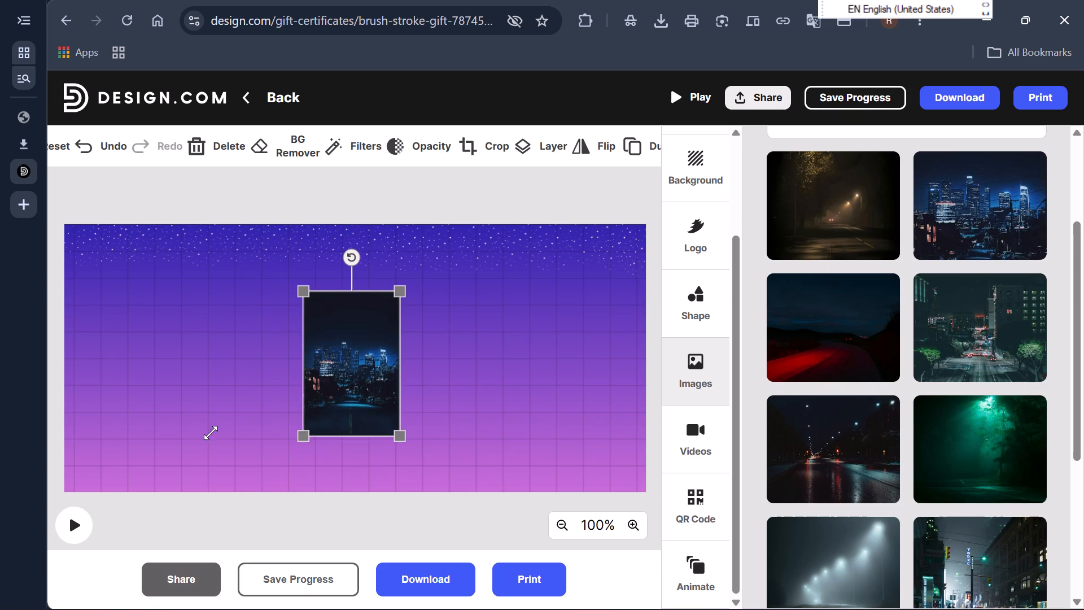
left_click_drag(211, 433, 38, 469)
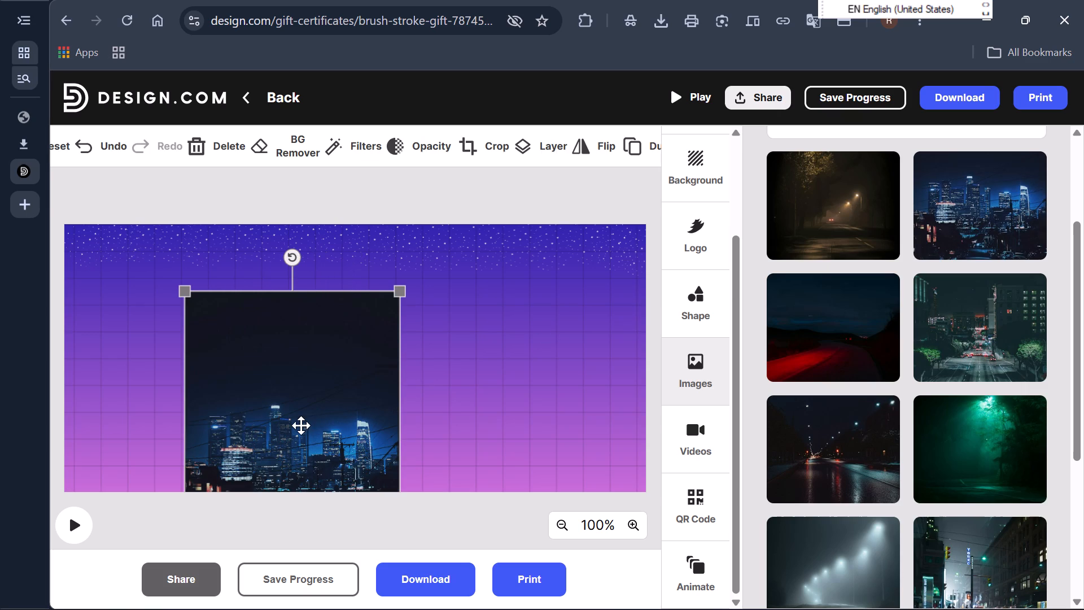
left_click_drag(321, 433, 334, 354)
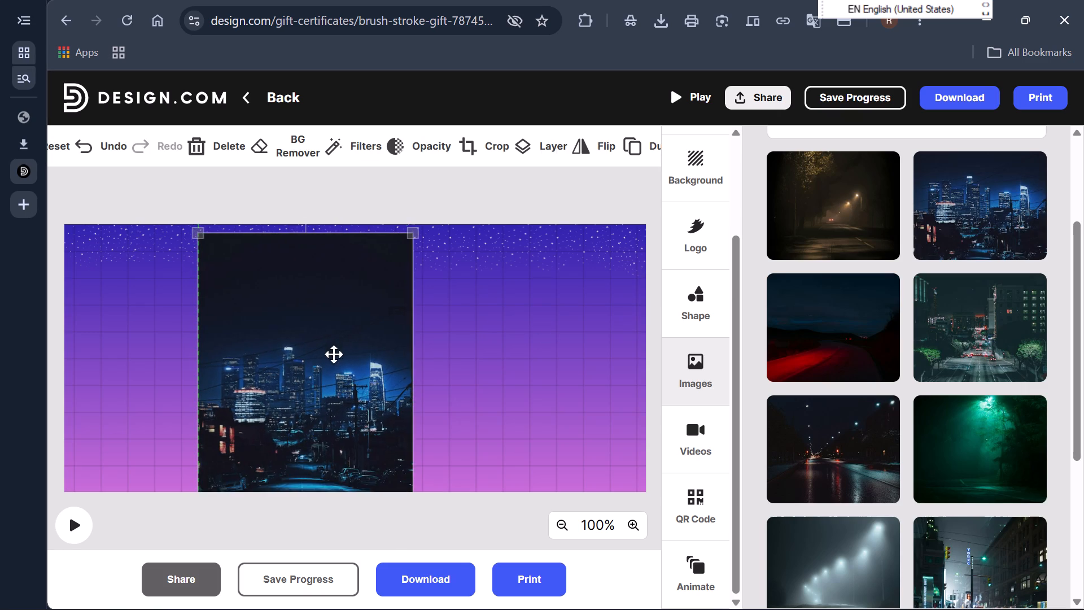
left_click_drag(334, 354, 332, 259)
scroll(328, 342, "up", 1)
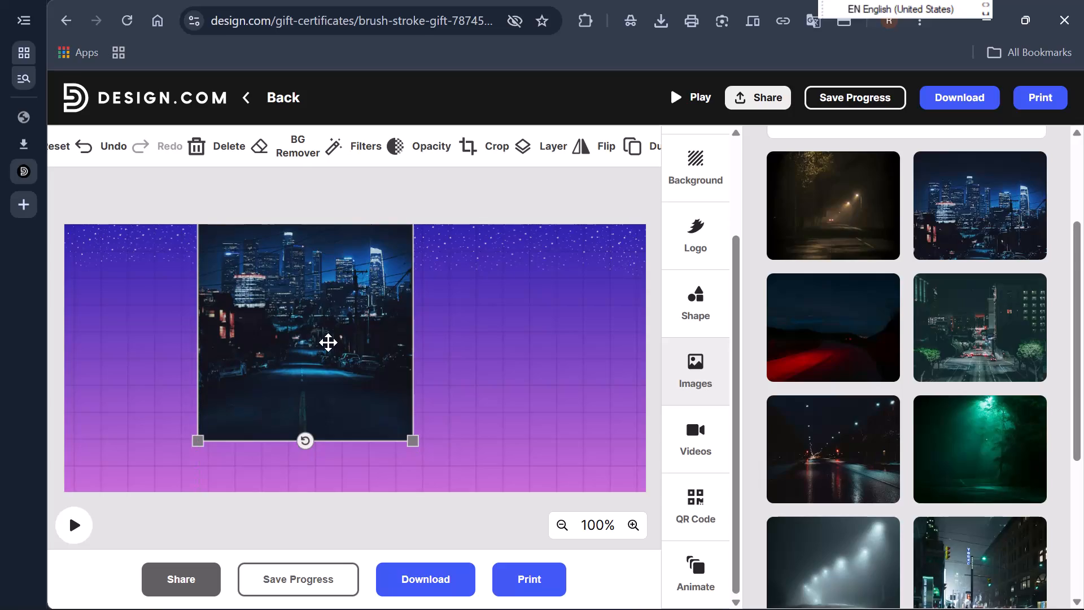
scroll(328, 342, "up", 1)
Crop the dark empty sky off the top of the city image, keeping the skyline and road.
left_click(497, 142)
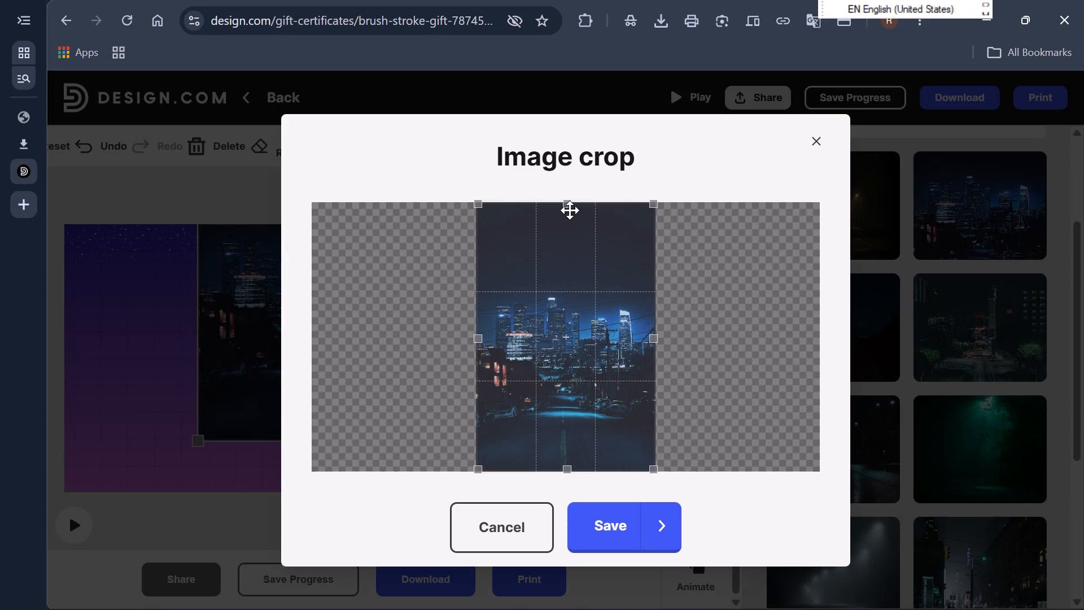
left_click_drag(567, 205, 566, 272)
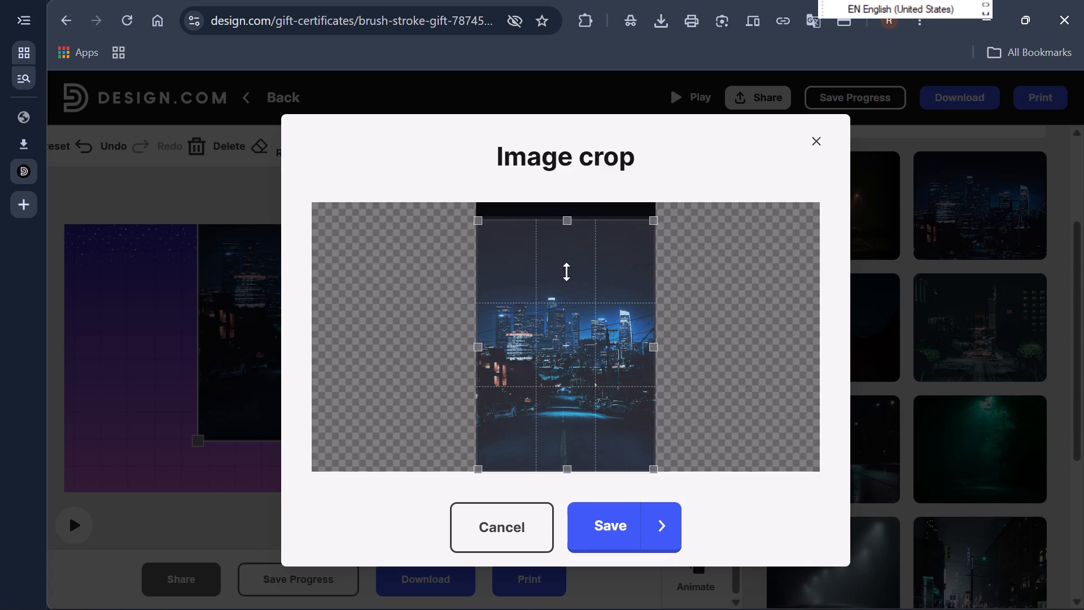
left_click_drag(566, 272, 567, 288)
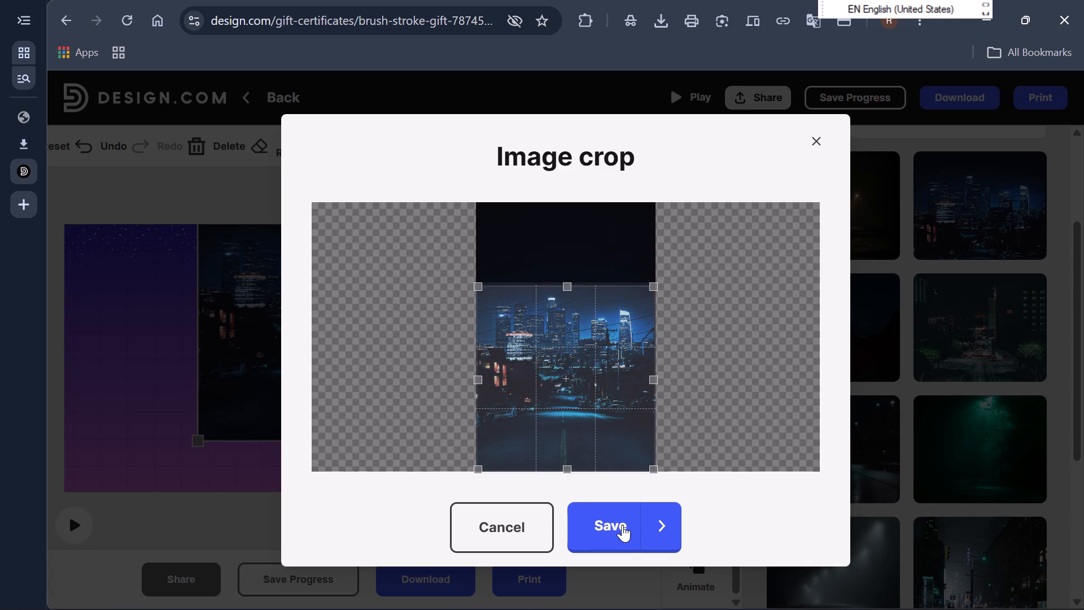
left_click(618, 524)
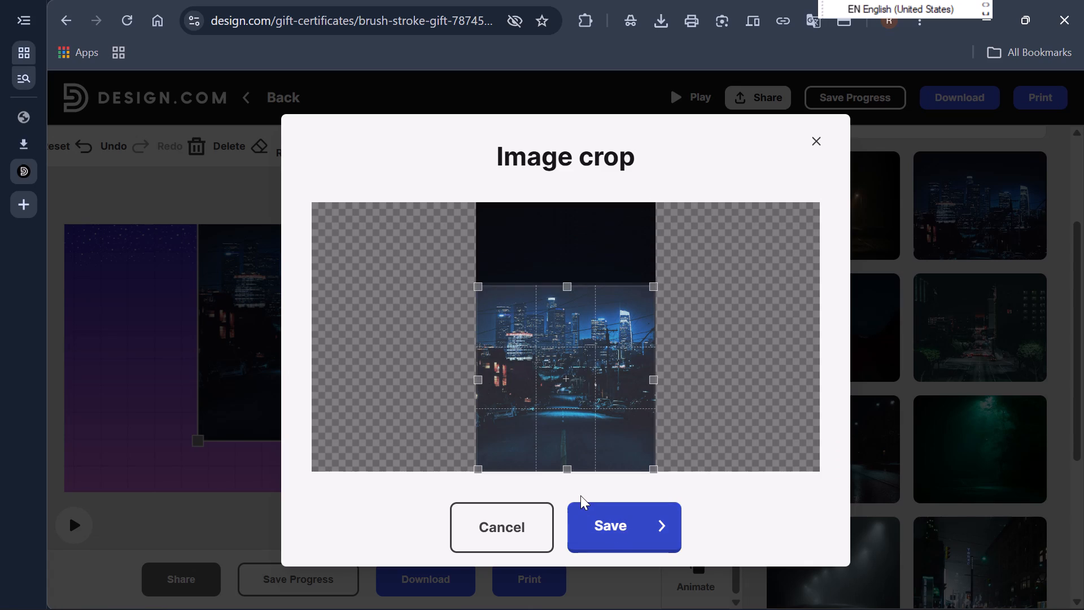
Shift the cropped city image upward and enlarge it until it extends past the certificate's right and bottom edges.
left_click_drag(331, 282, 335, 401)
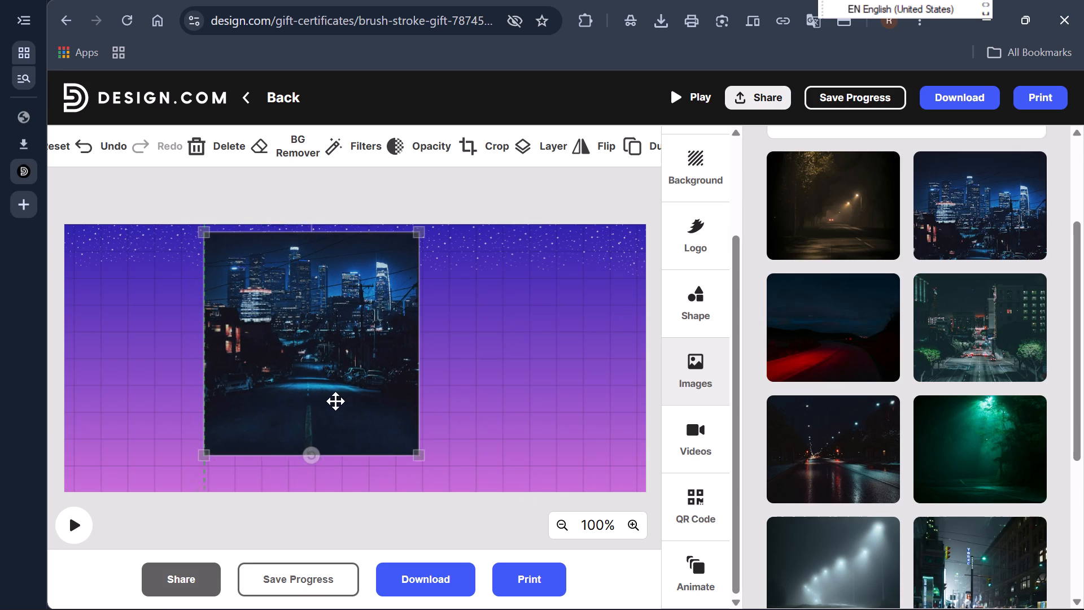
left_click_drag(335, 401, 332, 332)
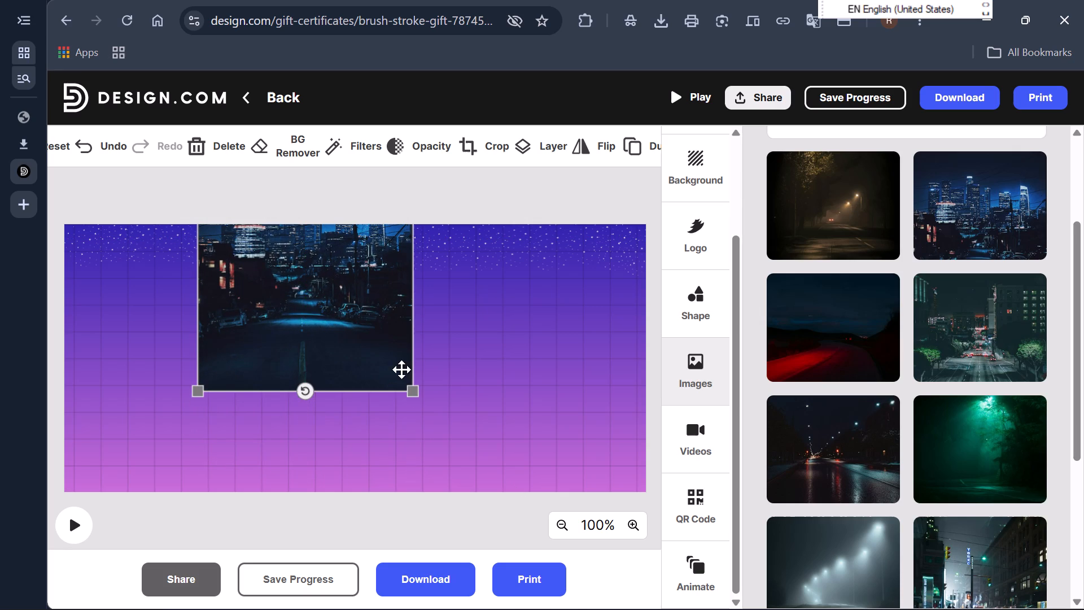
left_click_drag(411, 388, 578, 439)
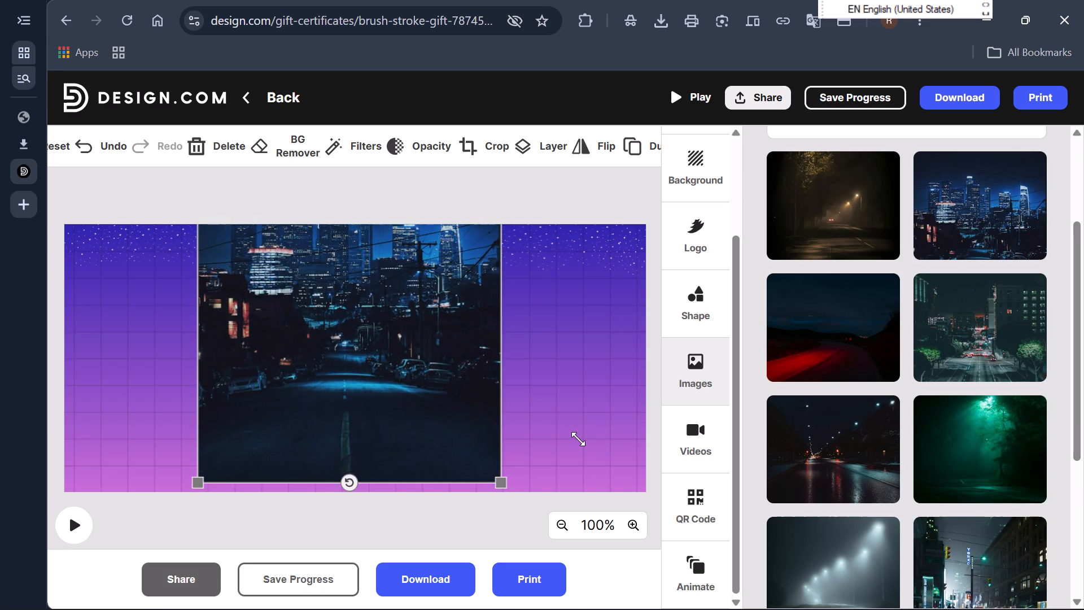
left_click_drag(578, 439, 700, 484)
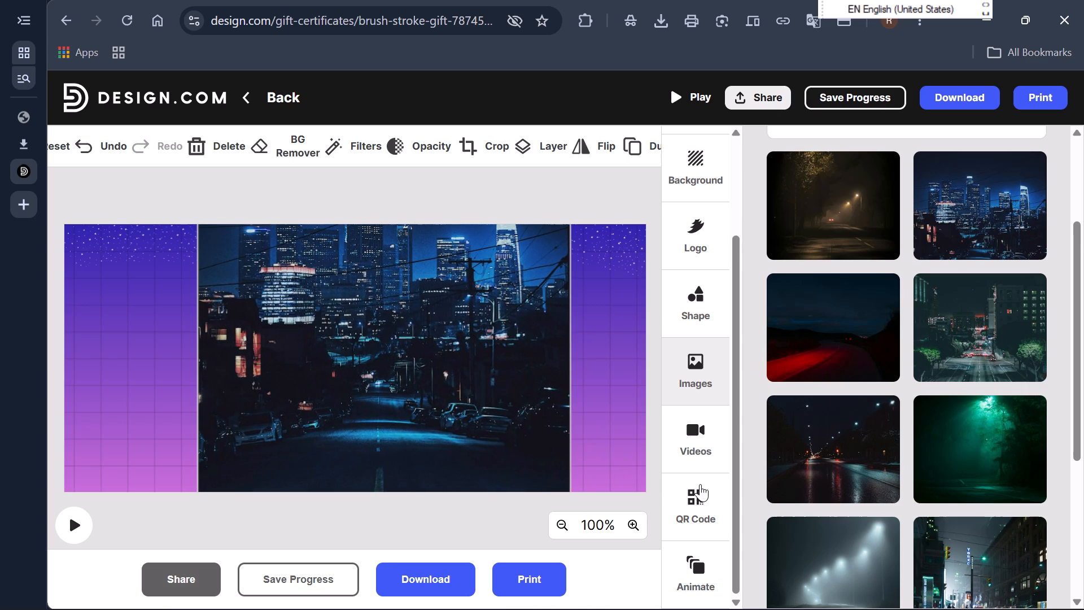
left_click_drag(700, 484, 903, 500)
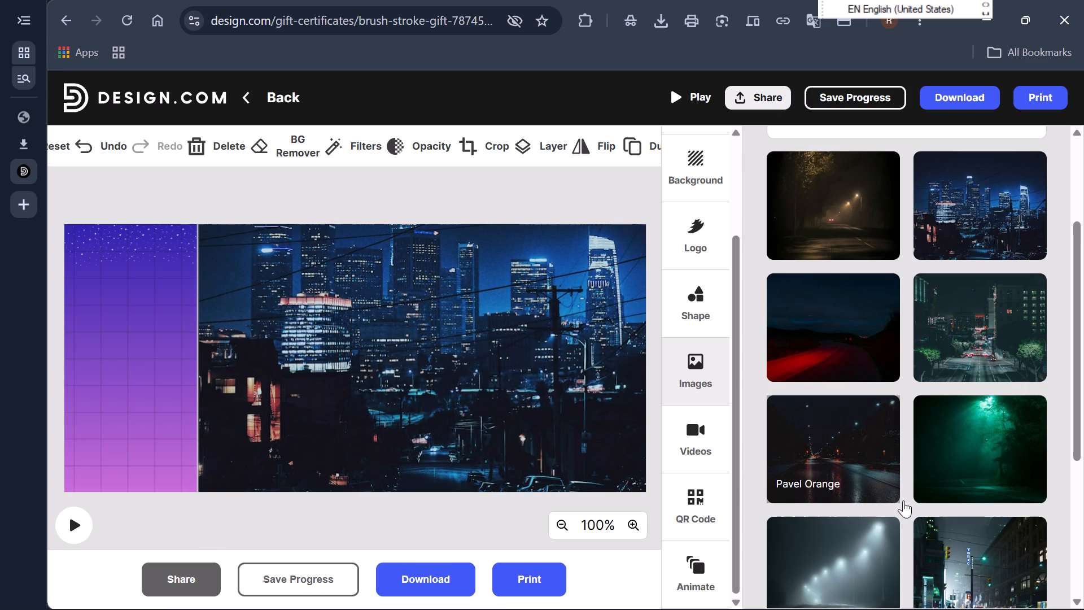
left_click_drag(903, 500, 958, 500)
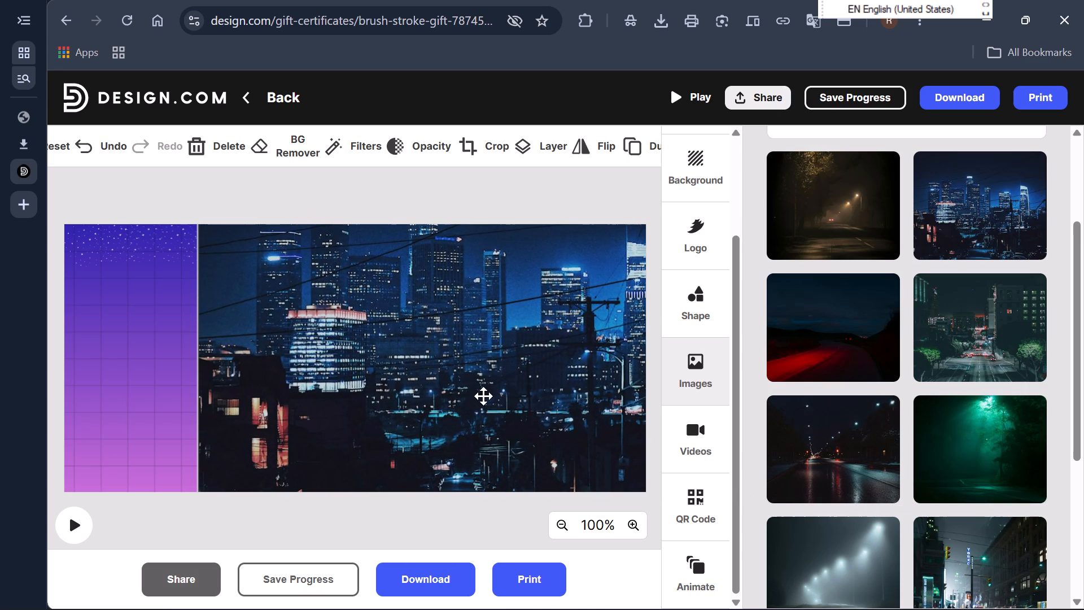
Reposition the city image over the certificate and enlarge it further to cover the full certificate width.
left_click_drag(483, 396, 352, 439)
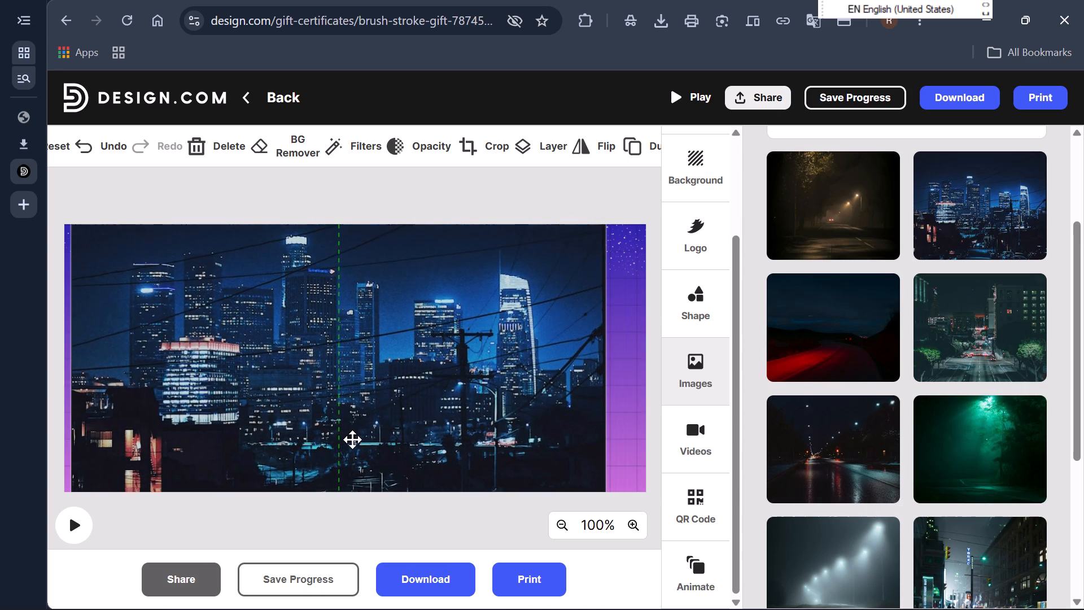
left_click_drag(352, 439, 342, 472)
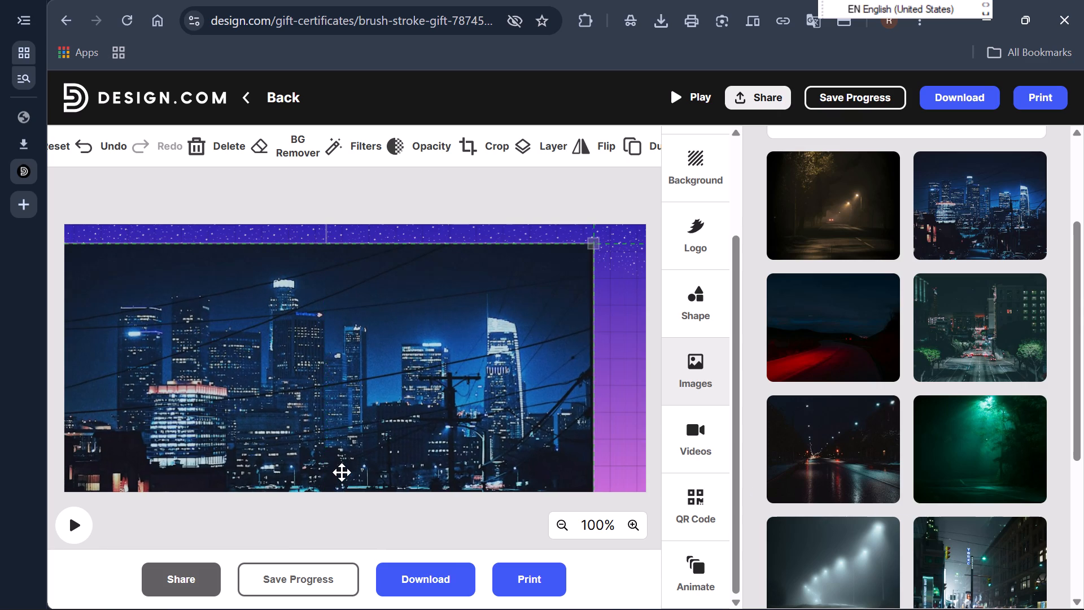
left_click_drag(342, 472, 395, 389)
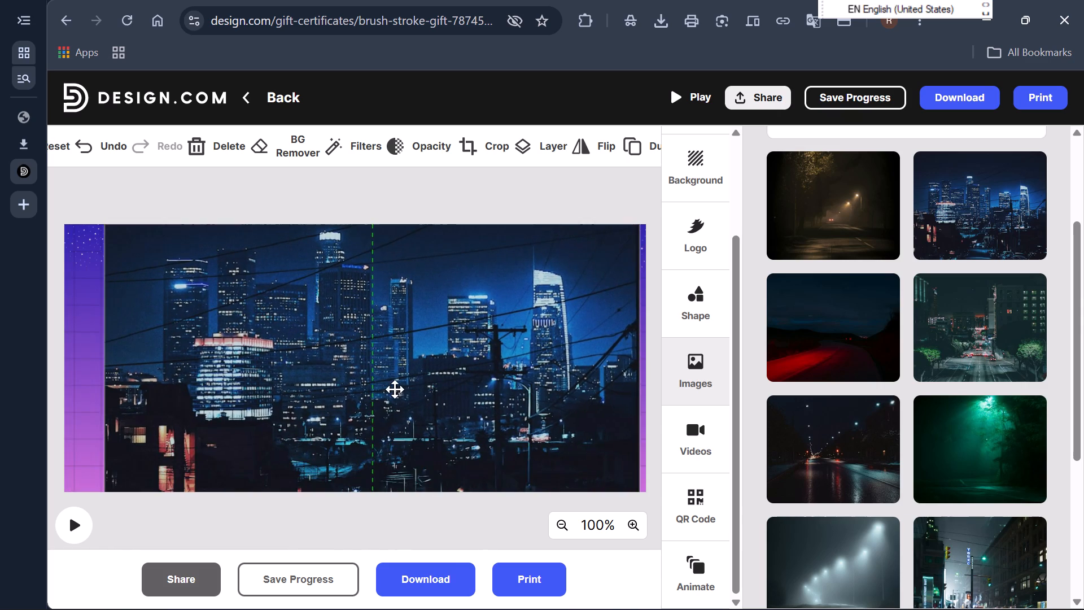
left_click_drag(395, 389, 404, 299)
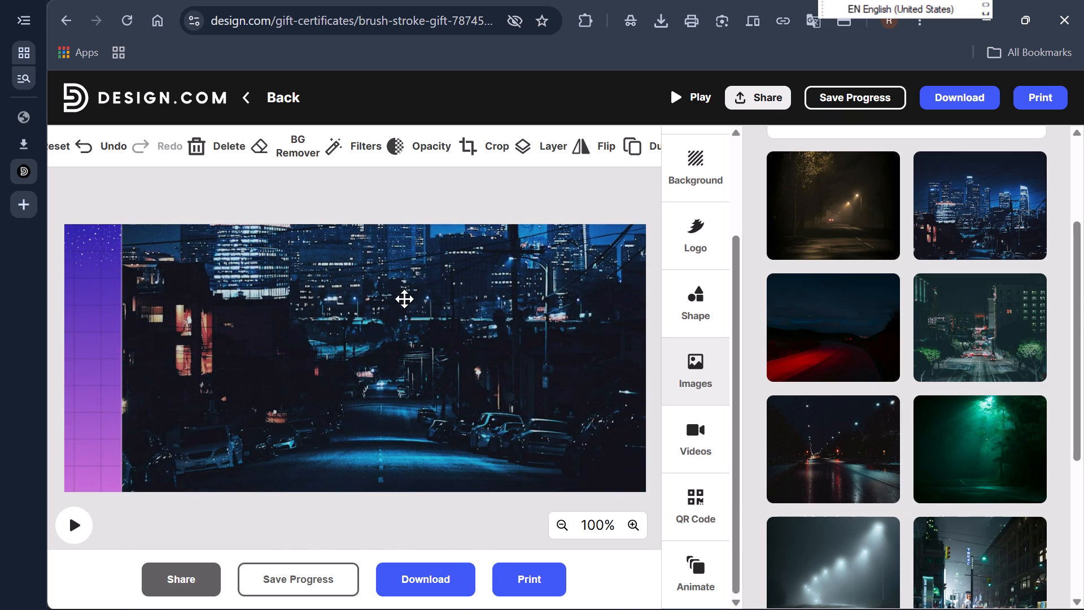
left_click_drag(404, 299, 390, 229)
left_click_drag(392, 317, 399, 278)
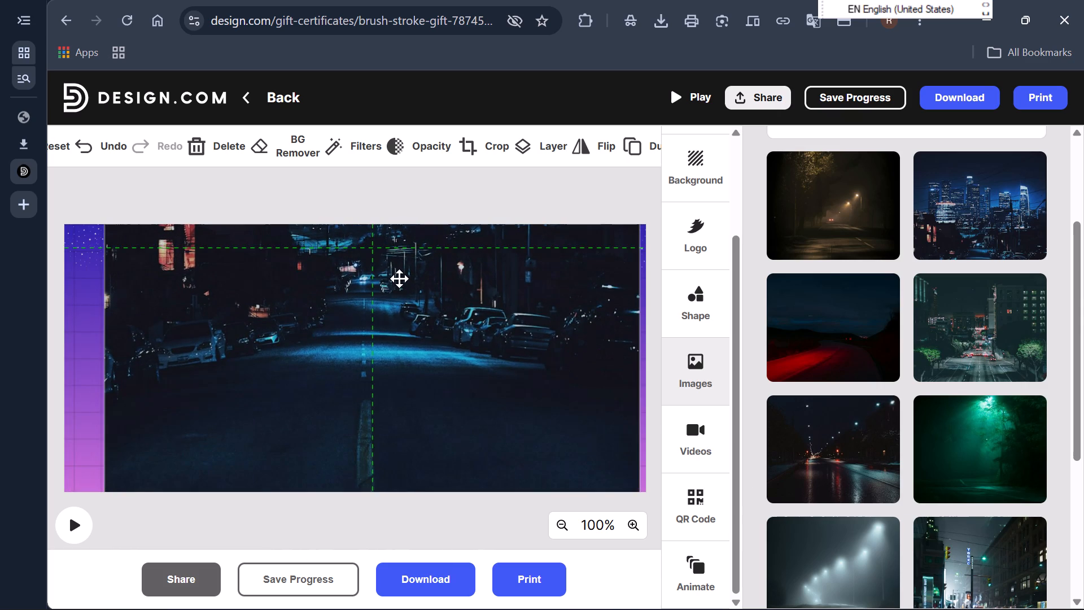
left_click_drag(399, 278, 409, 186)
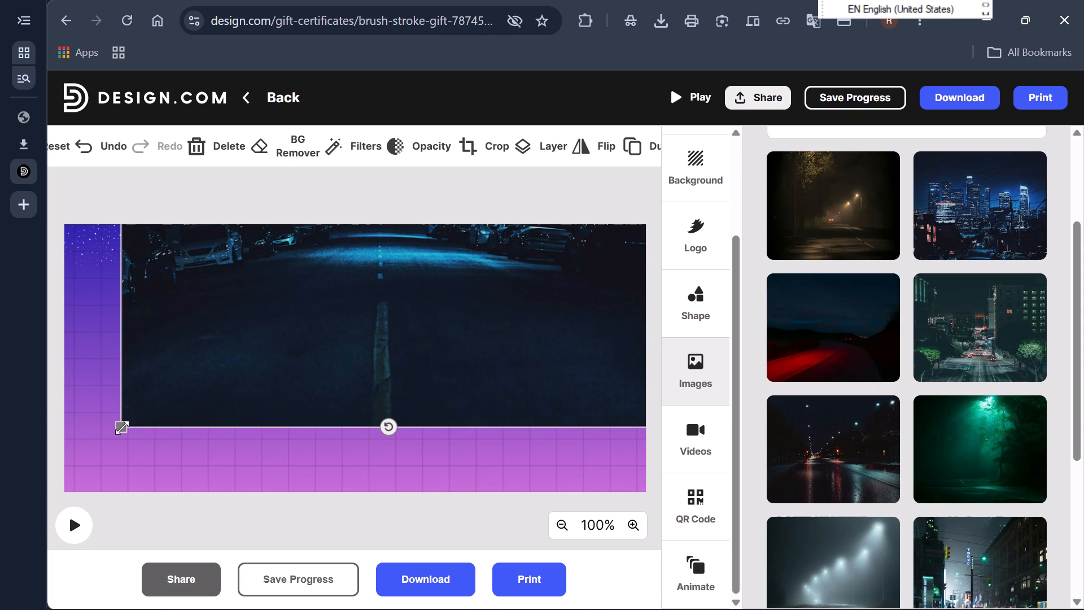
left_click_drag(122, 428, 56, 495)
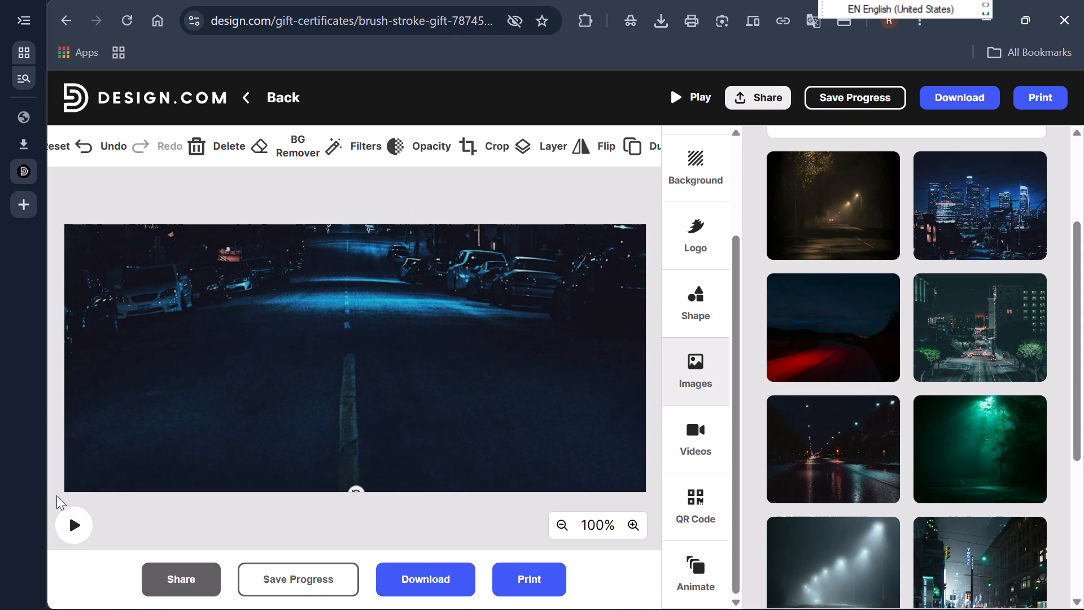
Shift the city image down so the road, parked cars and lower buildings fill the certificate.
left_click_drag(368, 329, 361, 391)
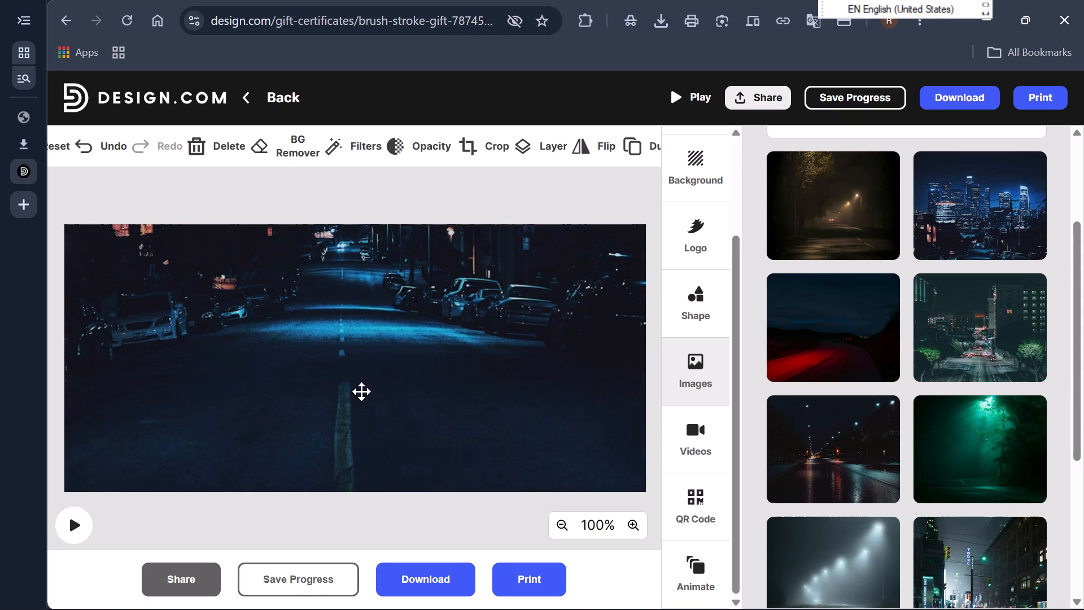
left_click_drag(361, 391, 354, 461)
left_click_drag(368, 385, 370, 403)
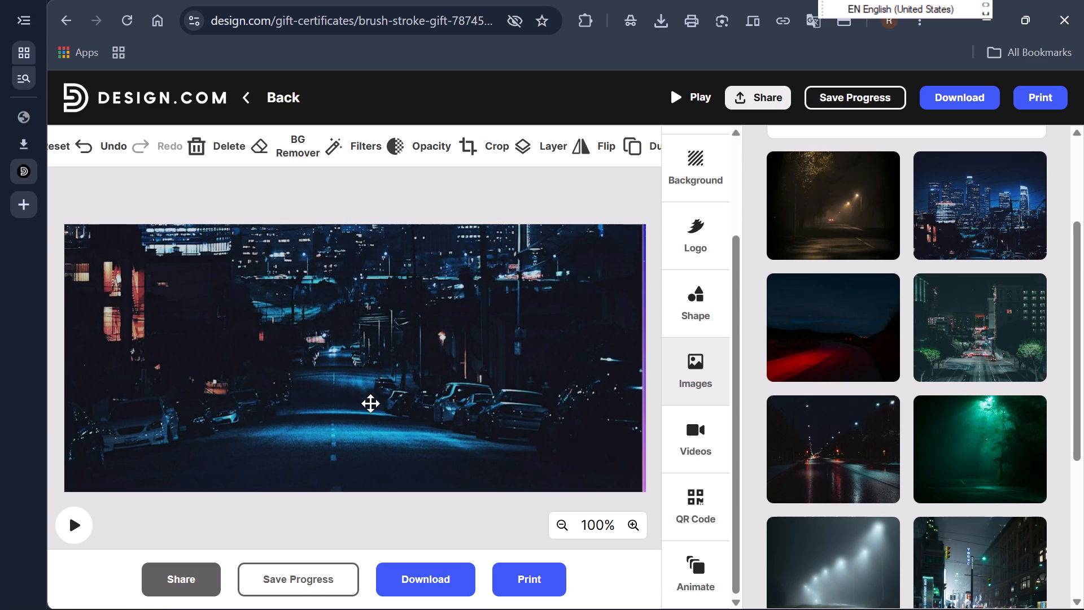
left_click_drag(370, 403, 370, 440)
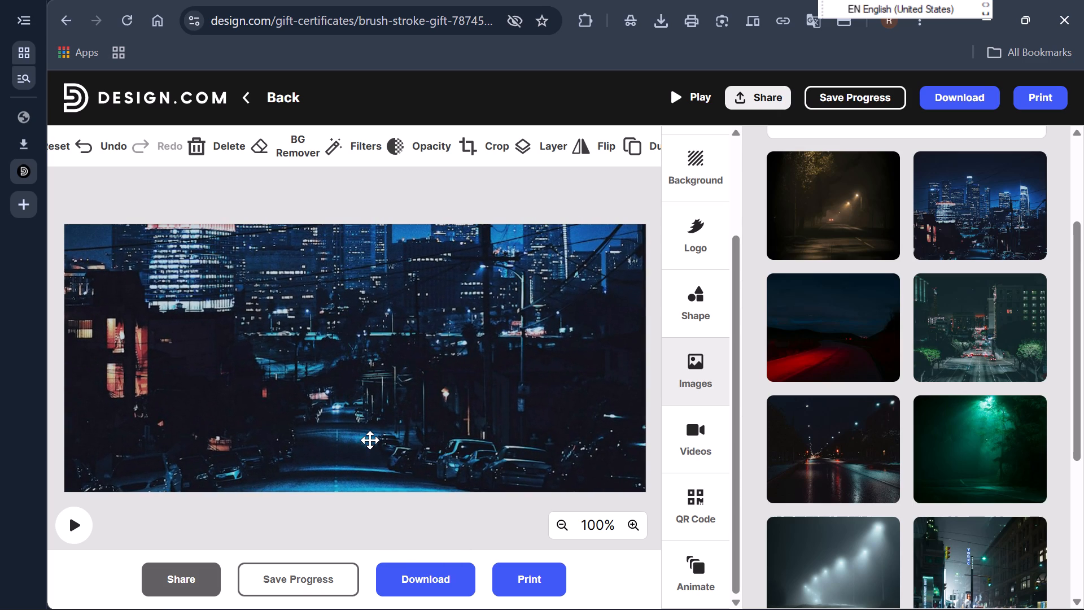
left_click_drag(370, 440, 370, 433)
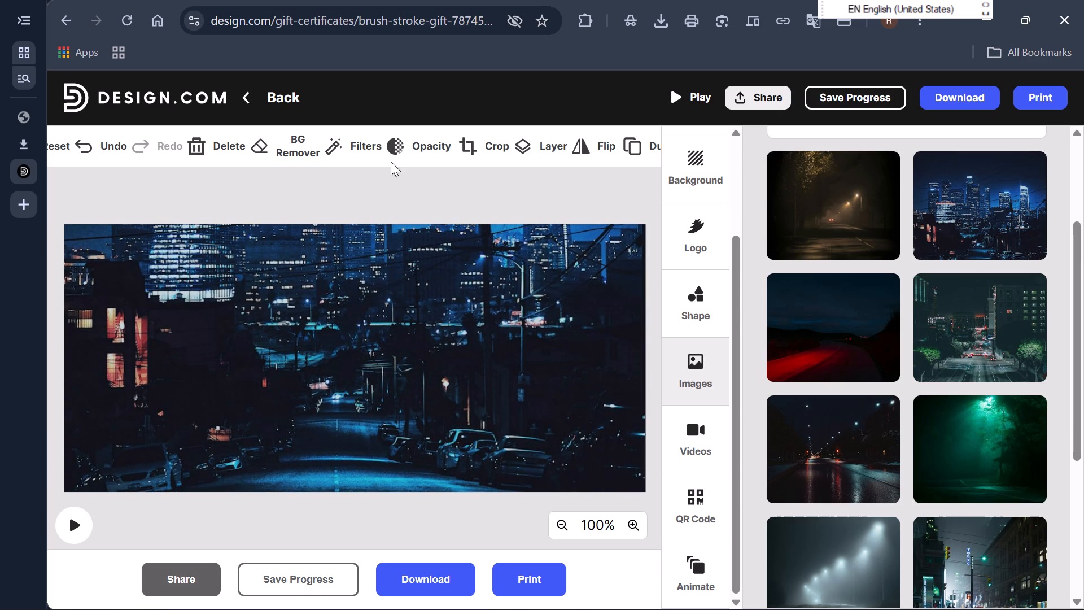
Lower the city image's opacity moderately so the blue-to-purple gradient shows through.
left_click(467, 200)
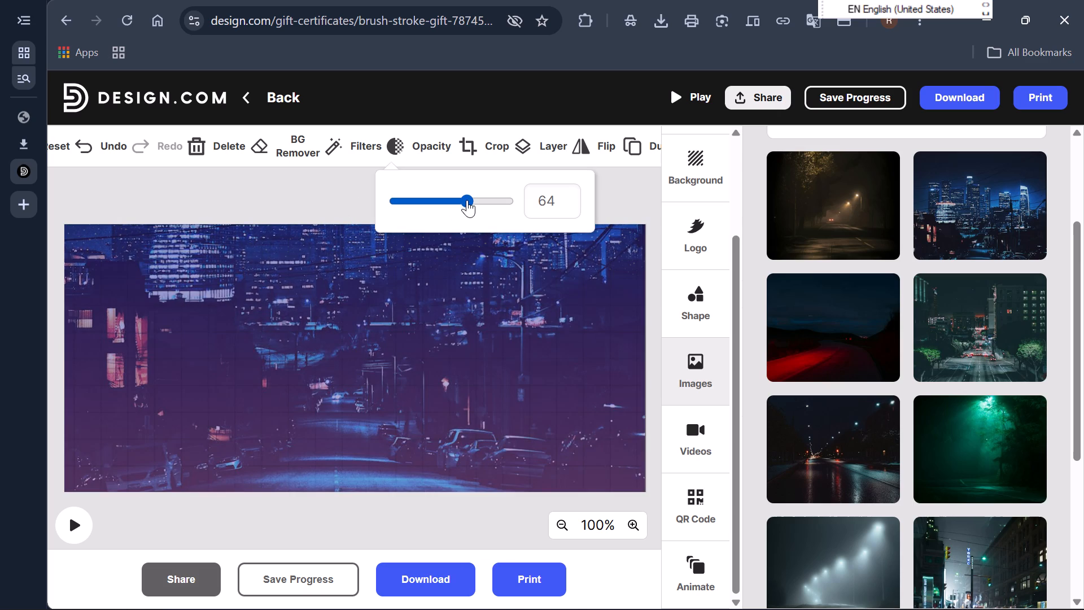
left_click(483, 204)
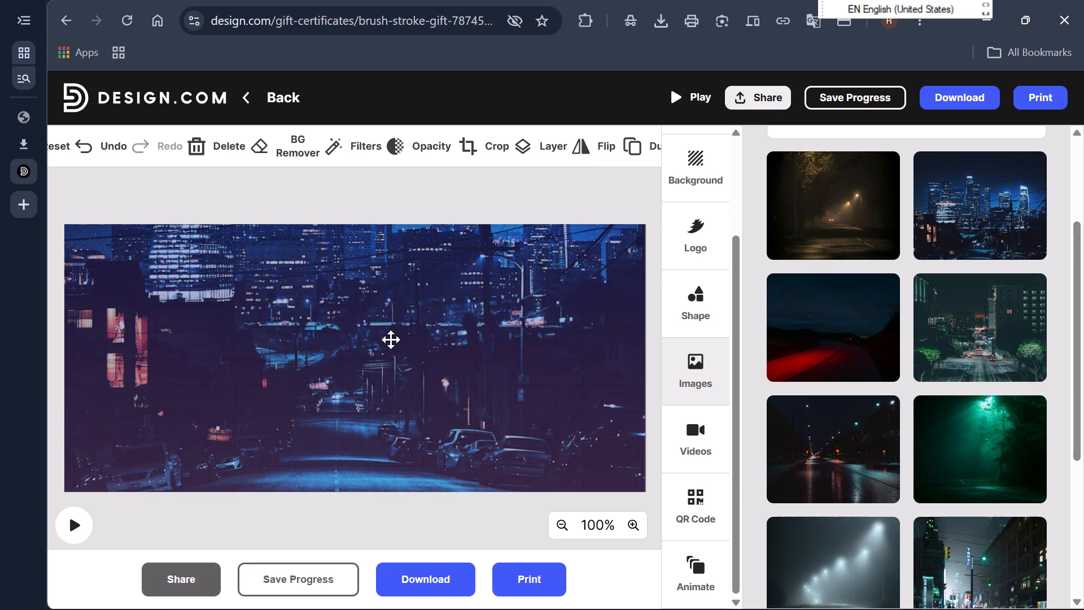
Move the city image down so the skyline fills the certificate and the image's top meets the certificate's upper edge.
left_click_drag(391, 339, 386, 467)
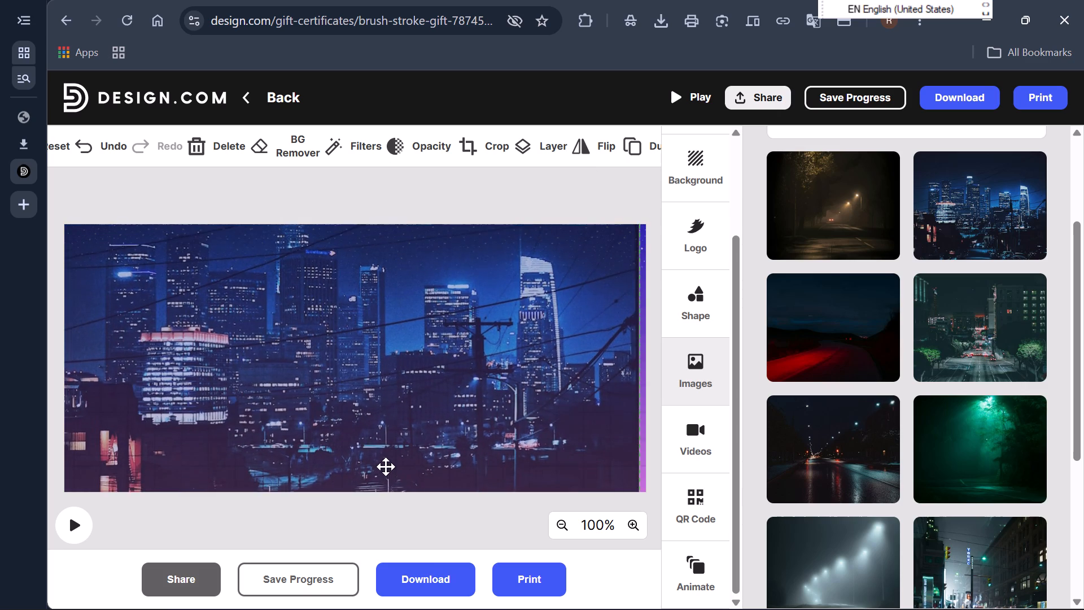
left_click_drag(386, 467, 387, 470)
left_click_drag(387, 409, 406, 434)
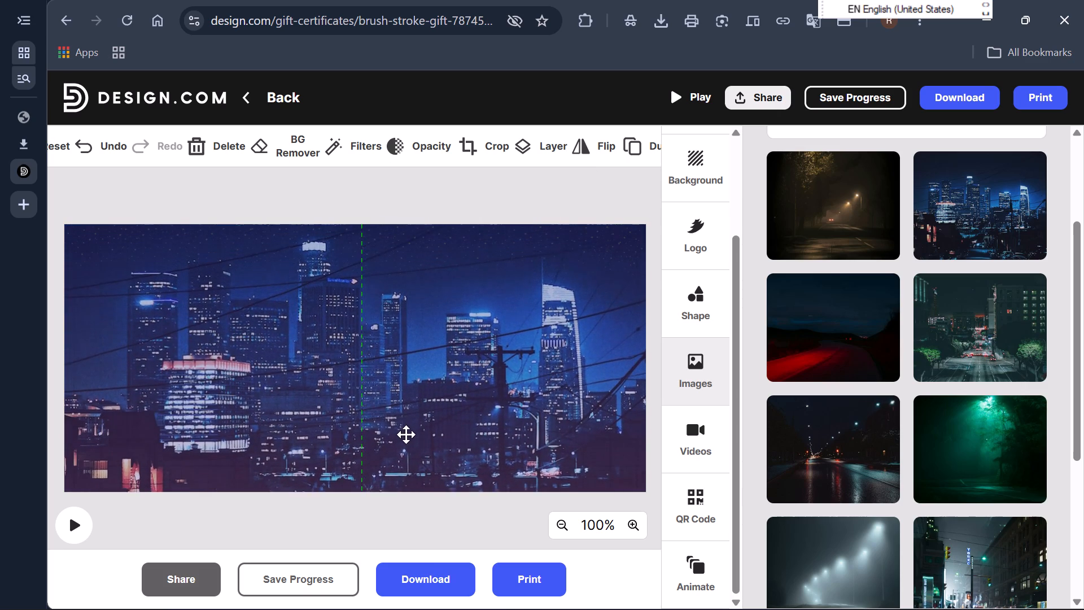
left_click_drag(406, 434, 405, 451)
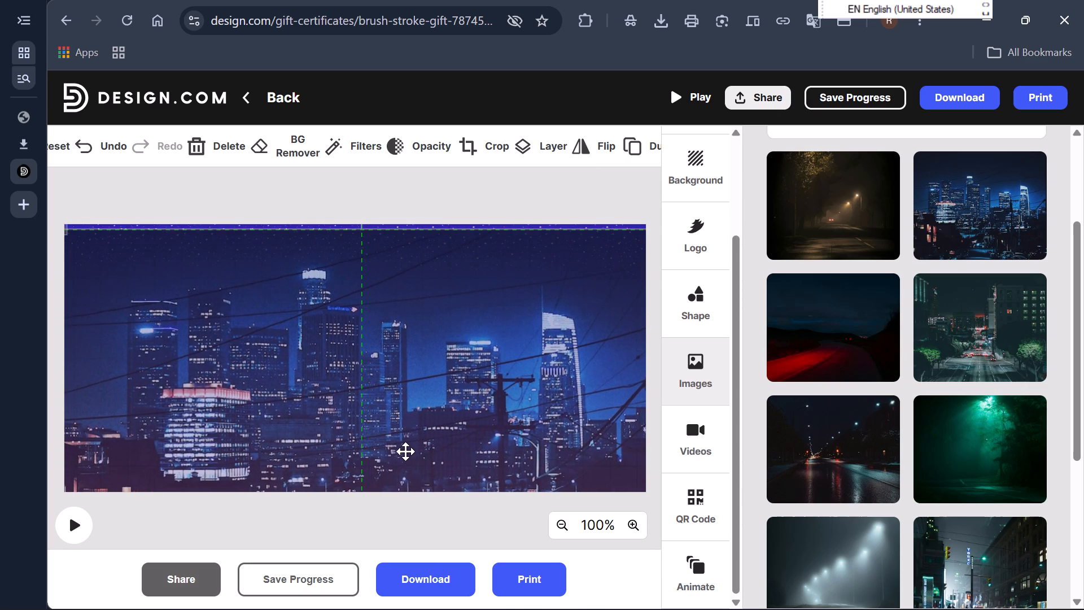
left_click_drag(405, 451, 407, 446)
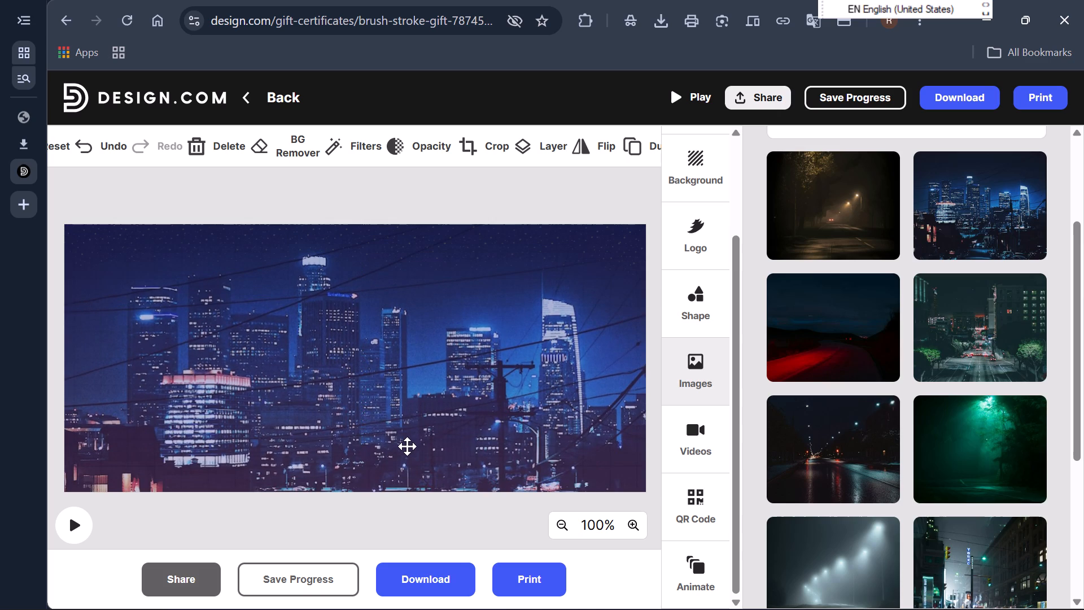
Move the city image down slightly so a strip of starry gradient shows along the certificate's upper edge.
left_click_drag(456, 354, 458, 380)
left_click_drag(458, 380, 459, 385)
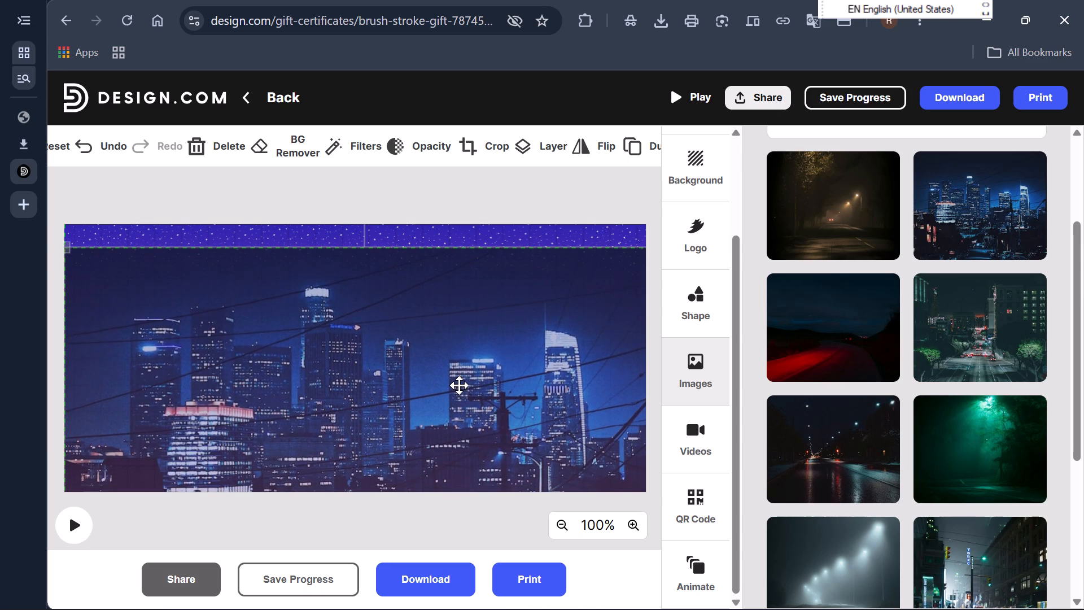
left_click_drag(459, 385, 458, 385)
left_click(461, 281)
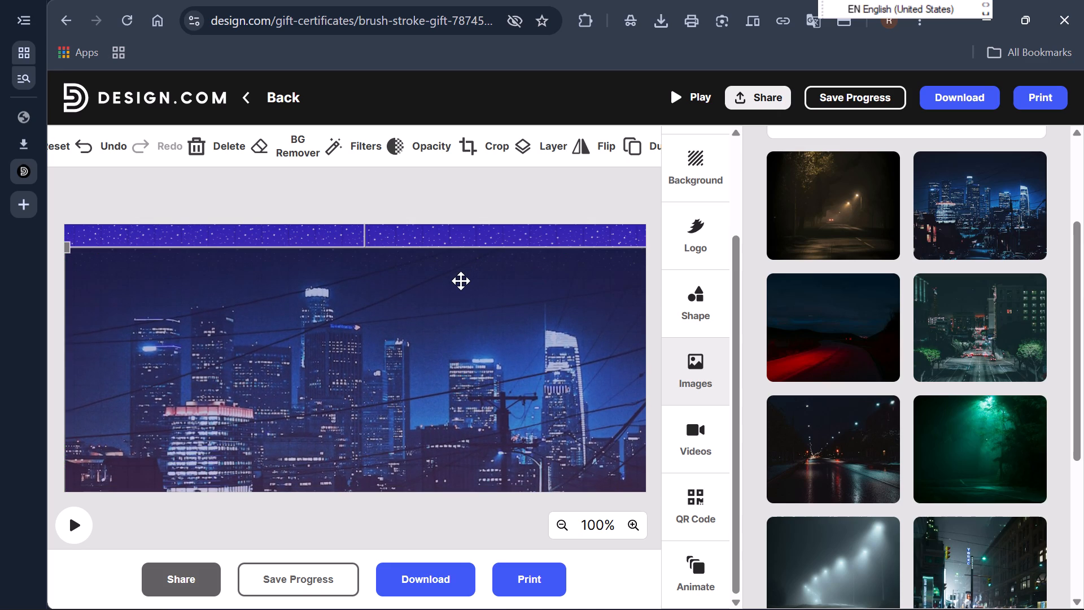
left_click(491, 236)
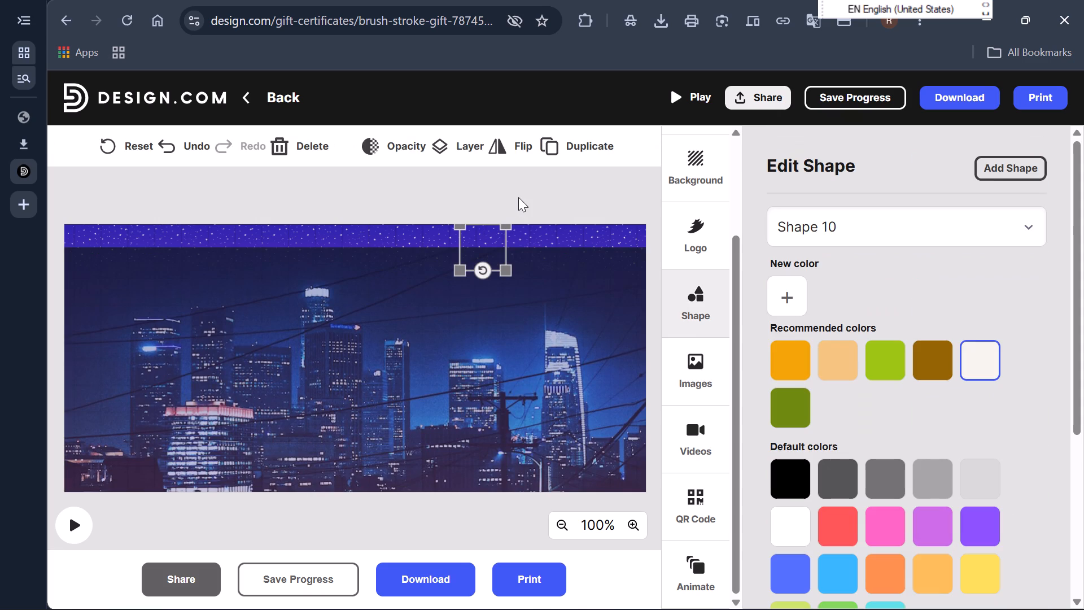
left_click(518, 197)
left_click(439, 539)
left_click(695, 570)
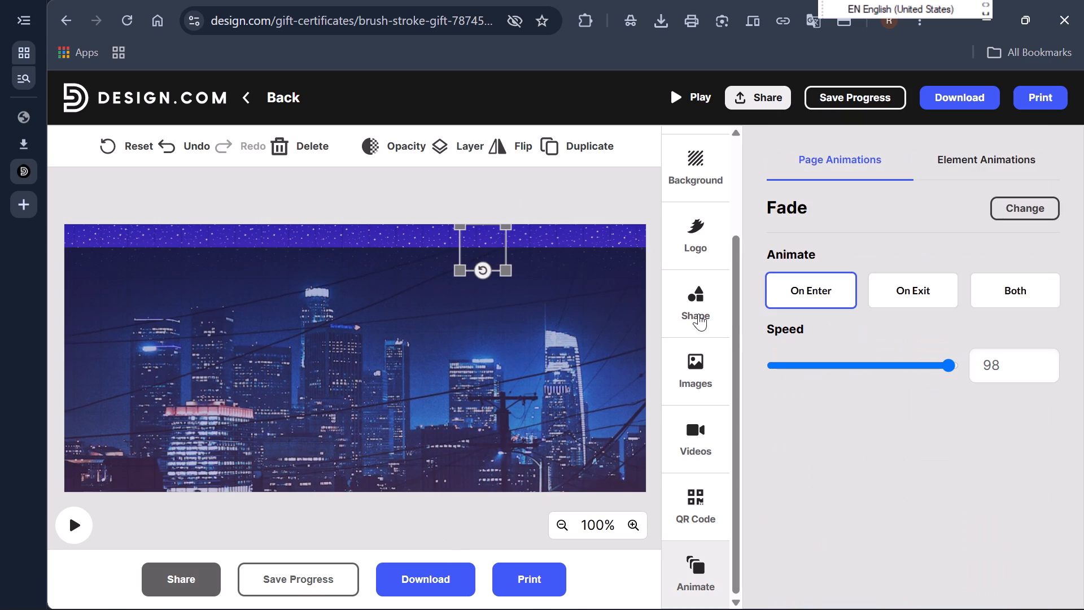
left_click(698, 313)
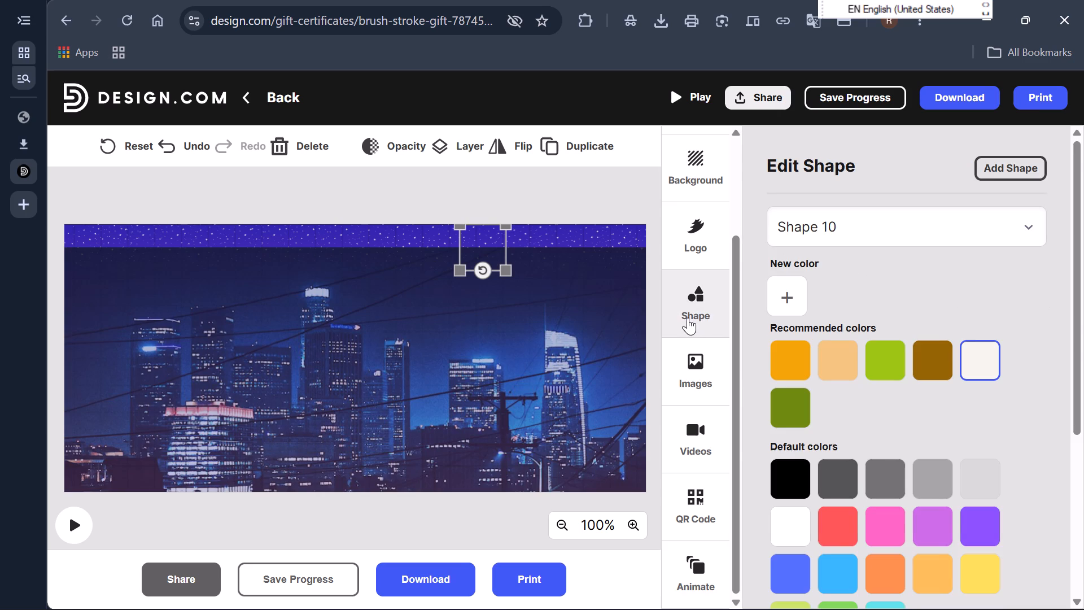
Delete the city skyline image from the certificate.
left_click(517, 394)
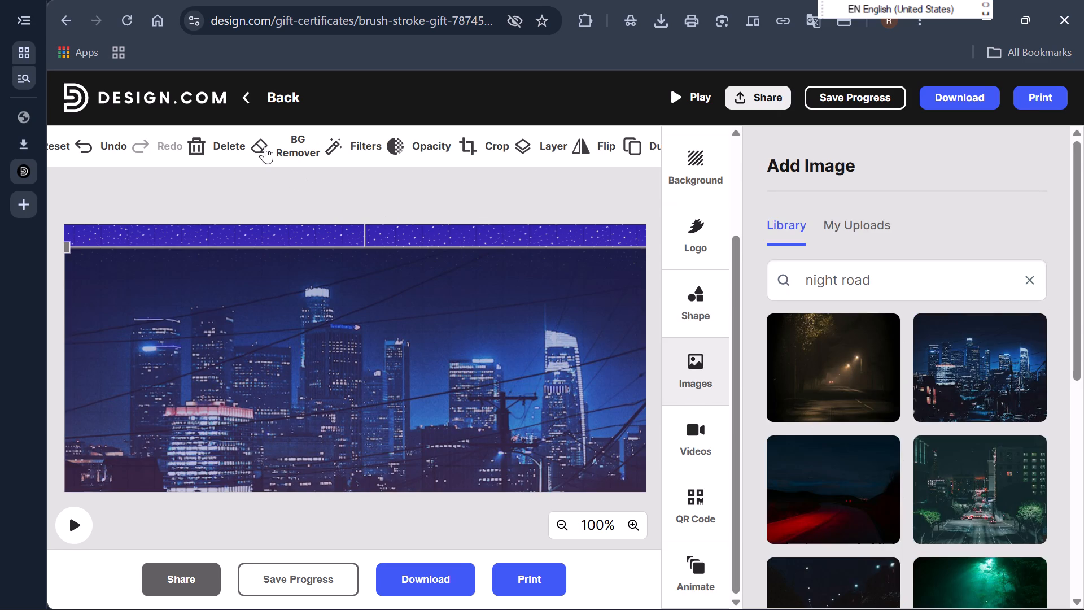
left_click(217, 147)
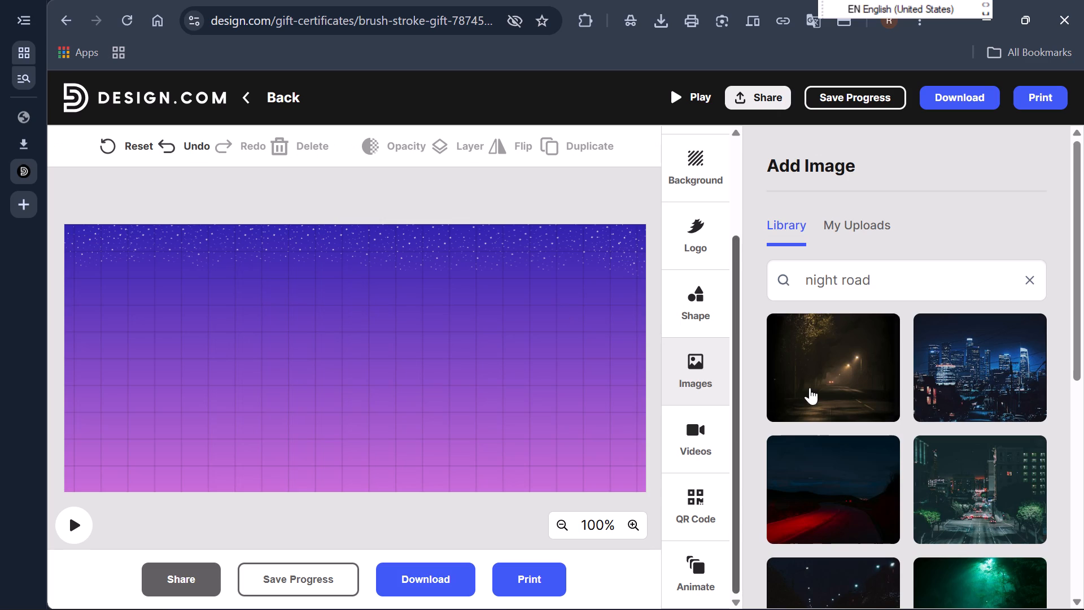
Browse the "night road" image results, loading two more batches, for a replacement picture.
scroll(896, 458, "down", 3)
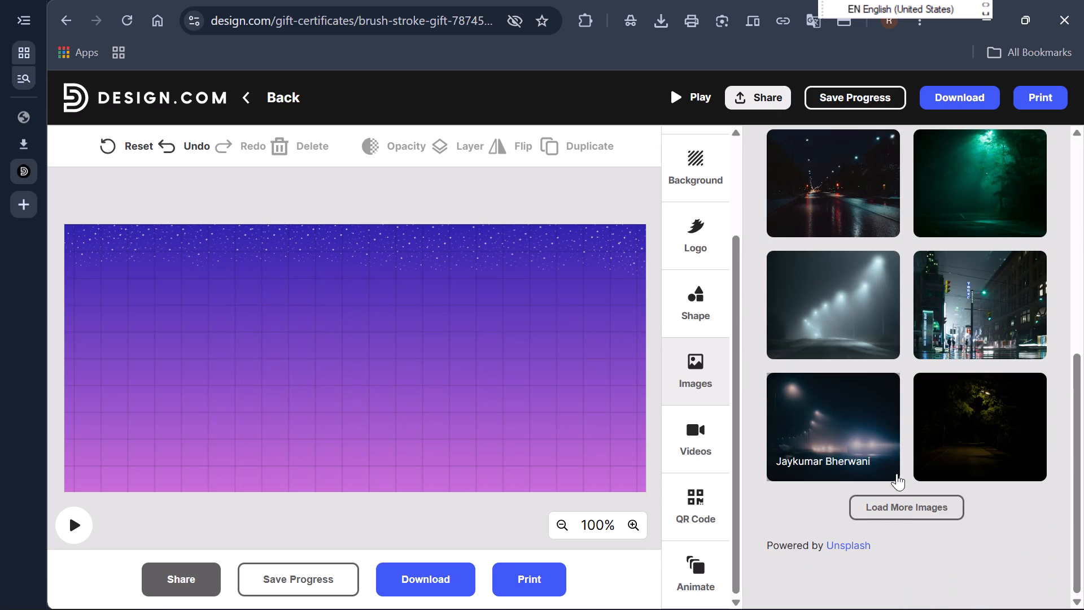
left_click(897, 511)
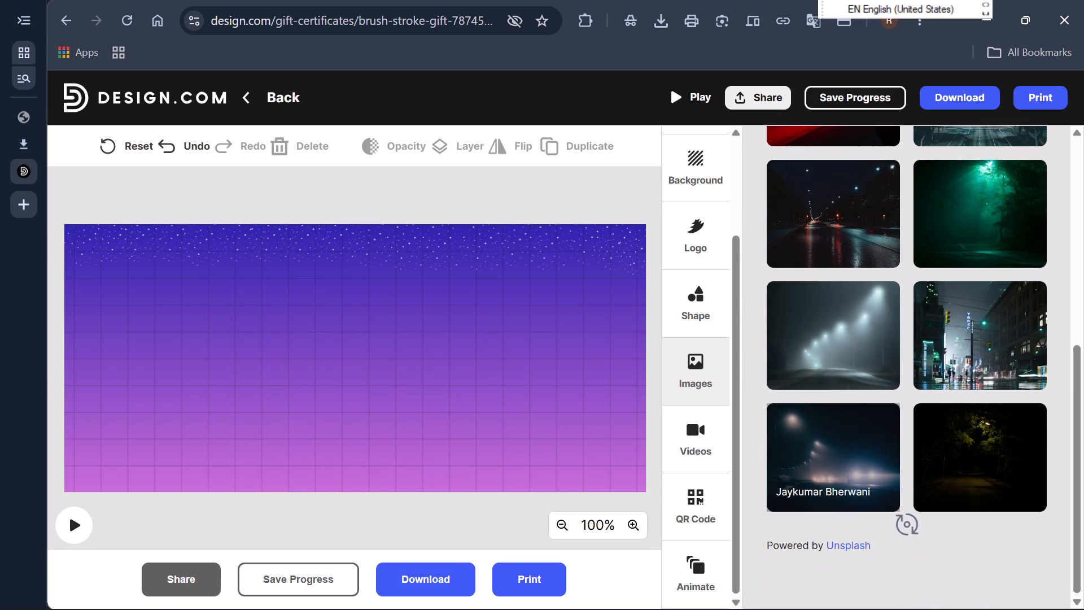
scroll(891, 483, "down", 2)
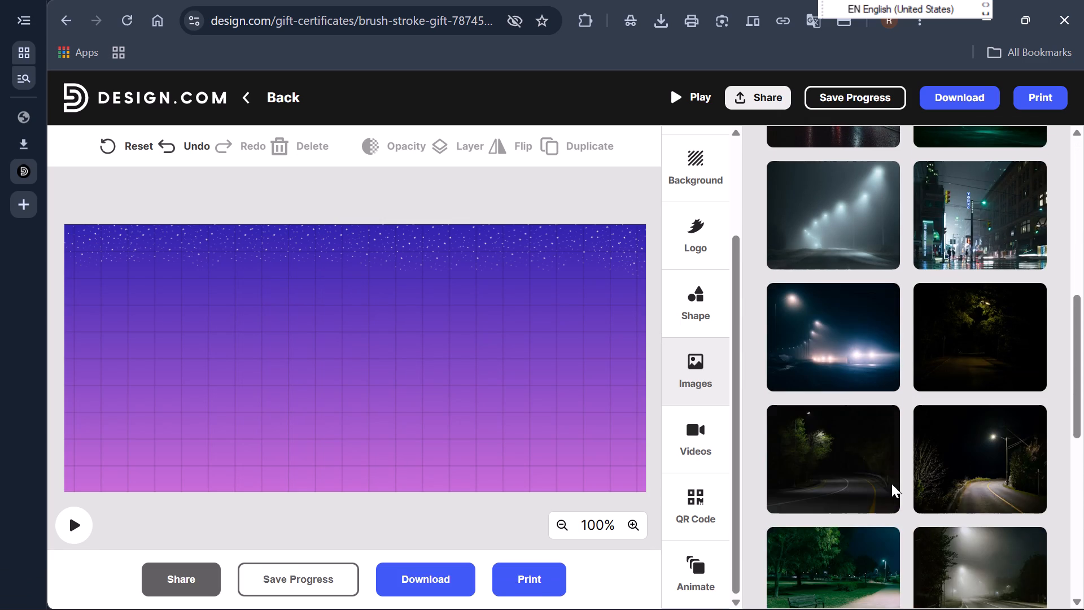
scroll(891, 483, "down", 2)
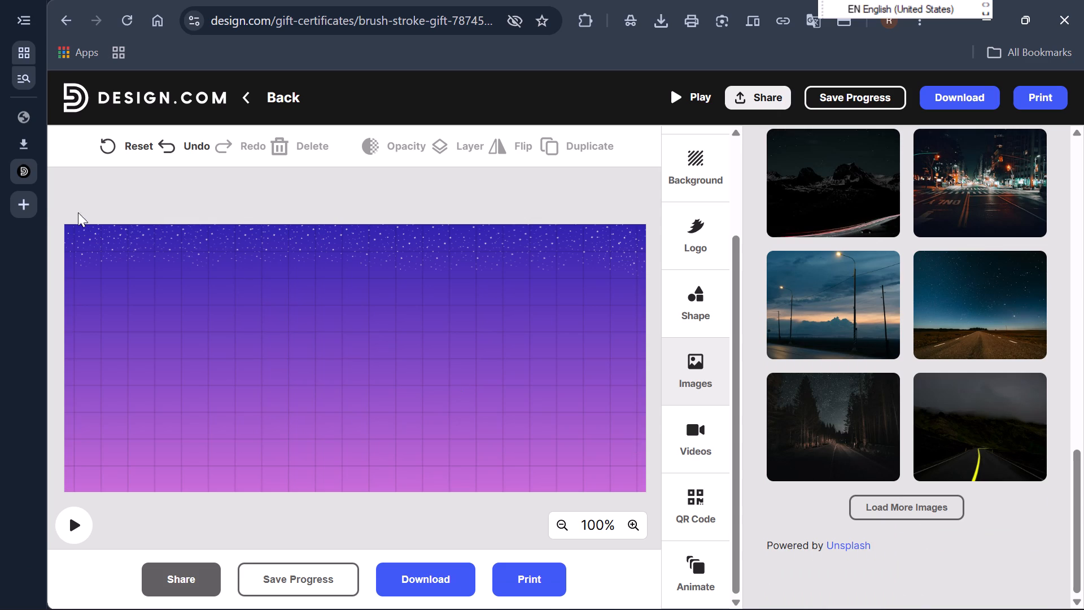
left_click(926, 512)
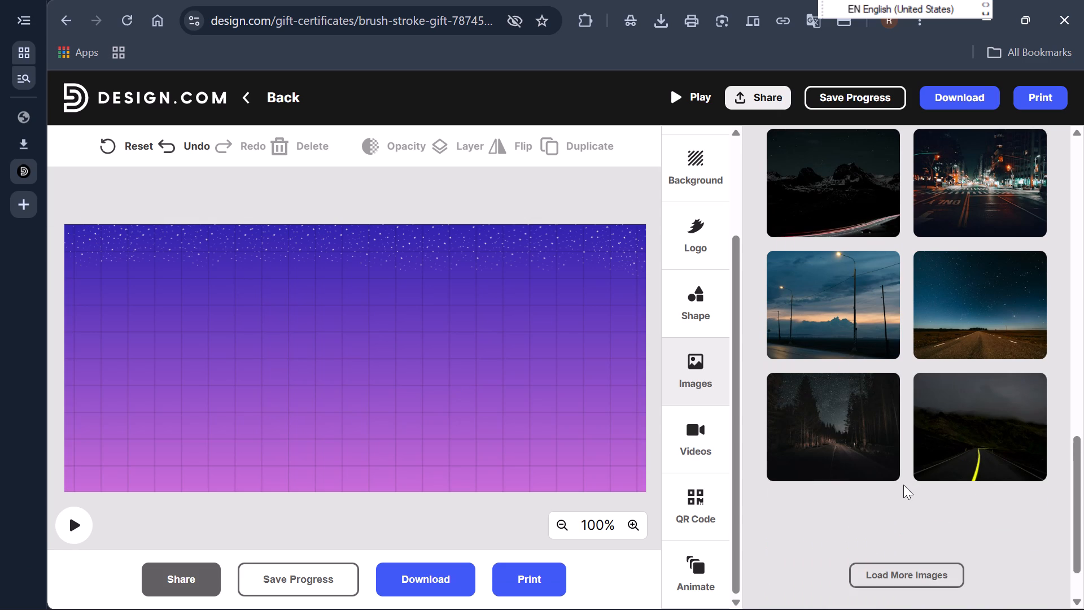
scroll(903, 485, "down", 3)
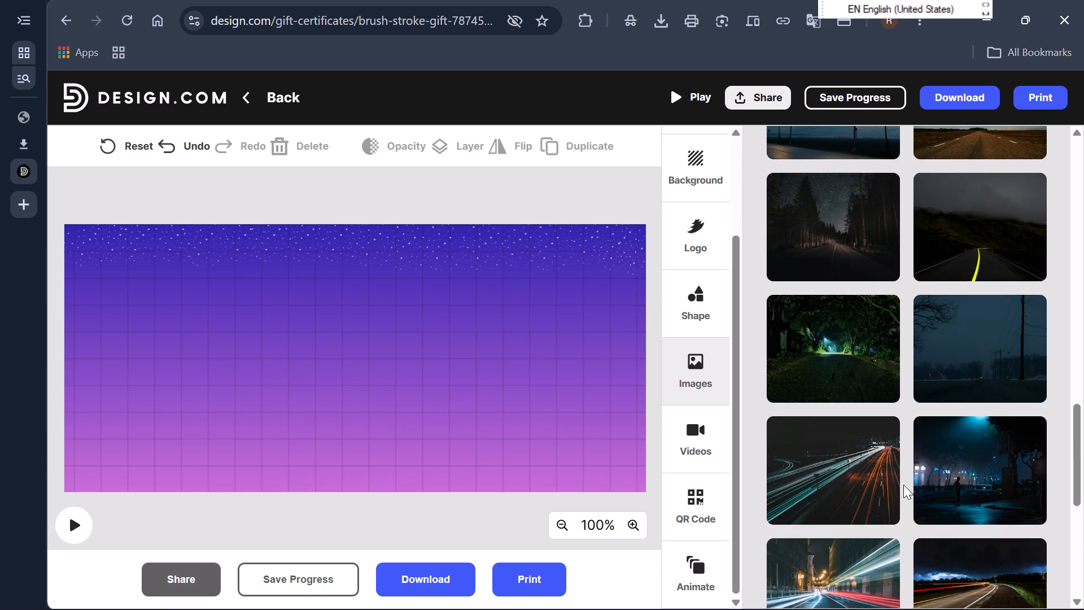
scroll(903, 485, "down", 3)
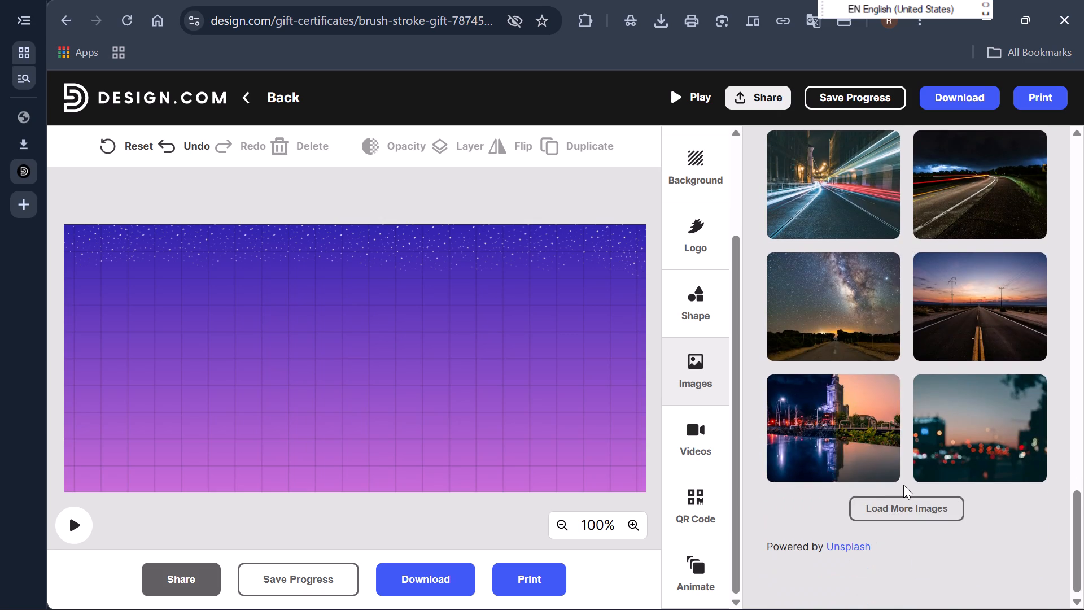
scroll(903, 485, "down", 1)
scroll(903, 485, "up", 6)
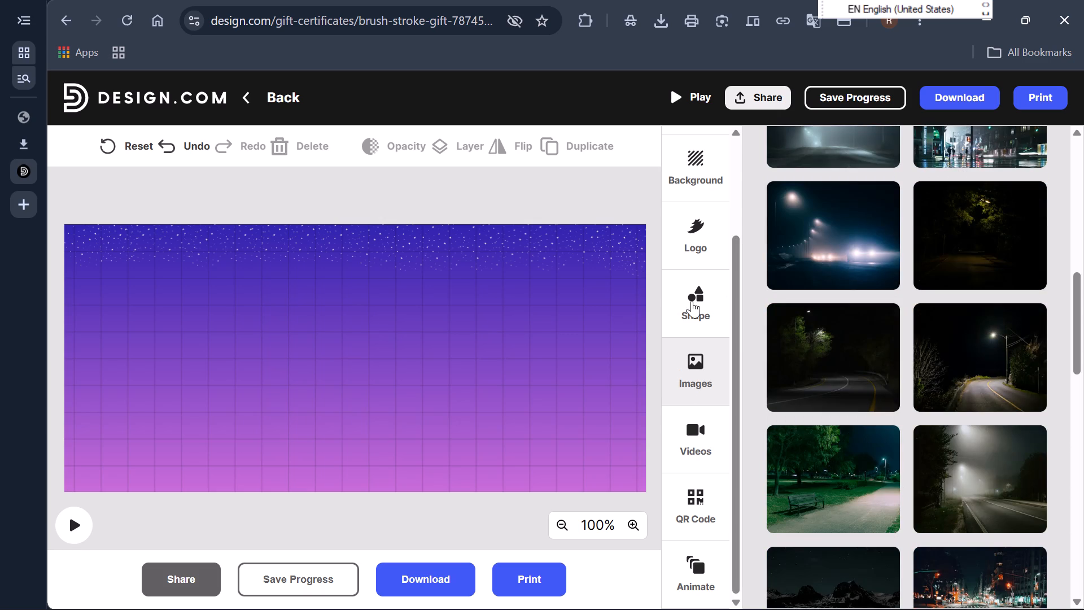
Add a text element and replace its placeholder wording with a row of eleven underscores.
left_click(692, 300)
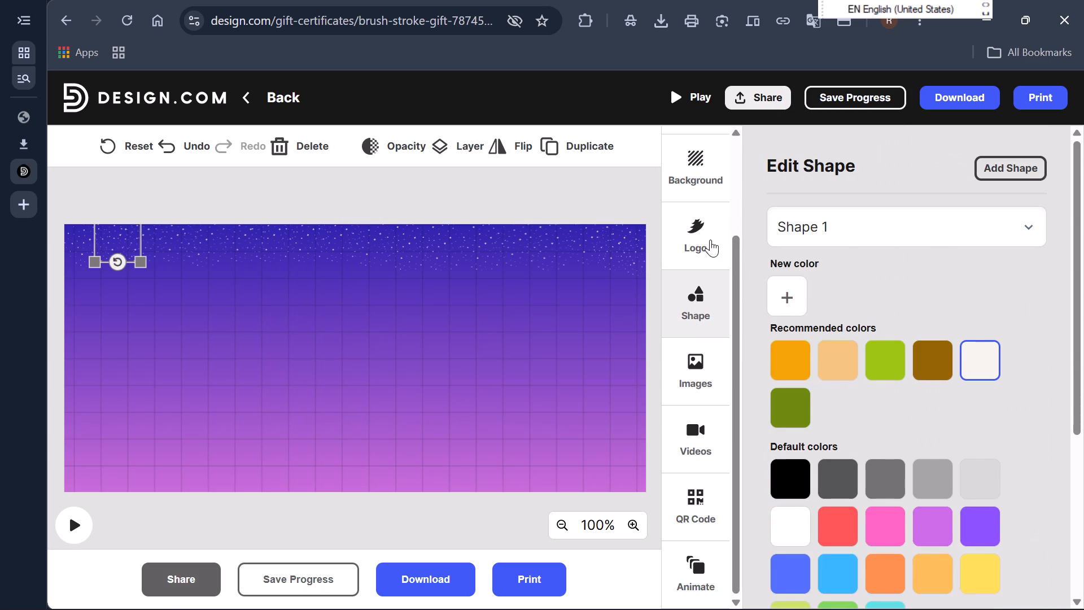
scroll(698, 482, "up", 2)
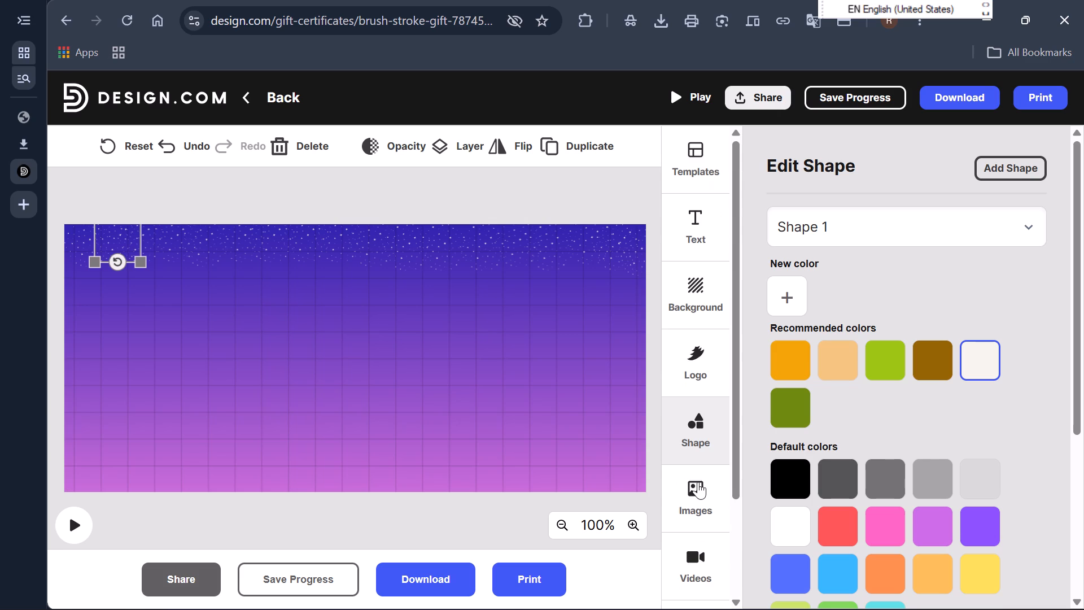
left_click(685, 216)
left_click(1006, 165)
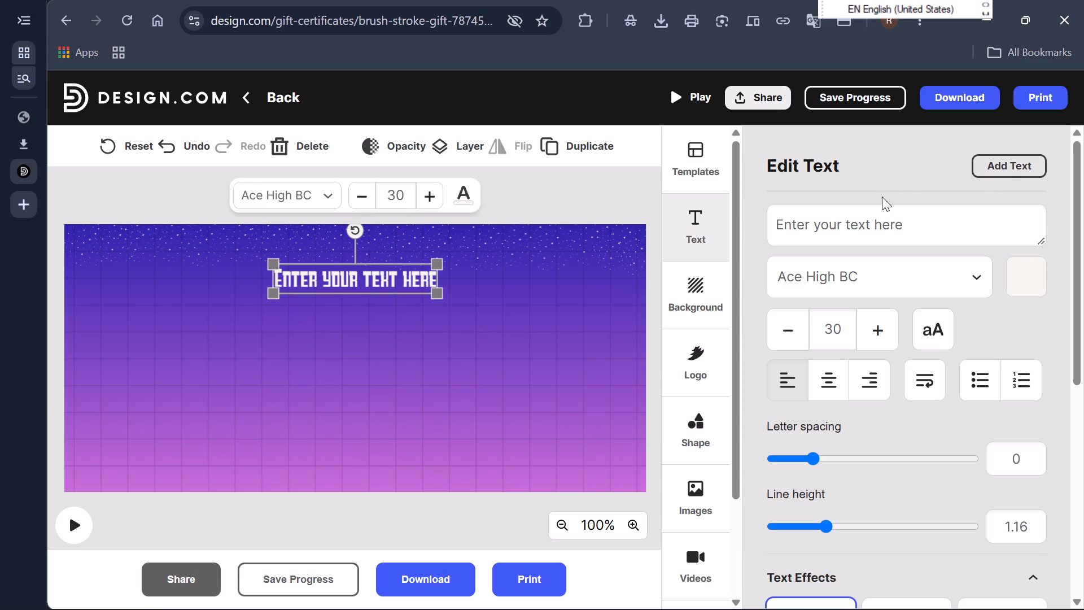
left_click(907, 224)
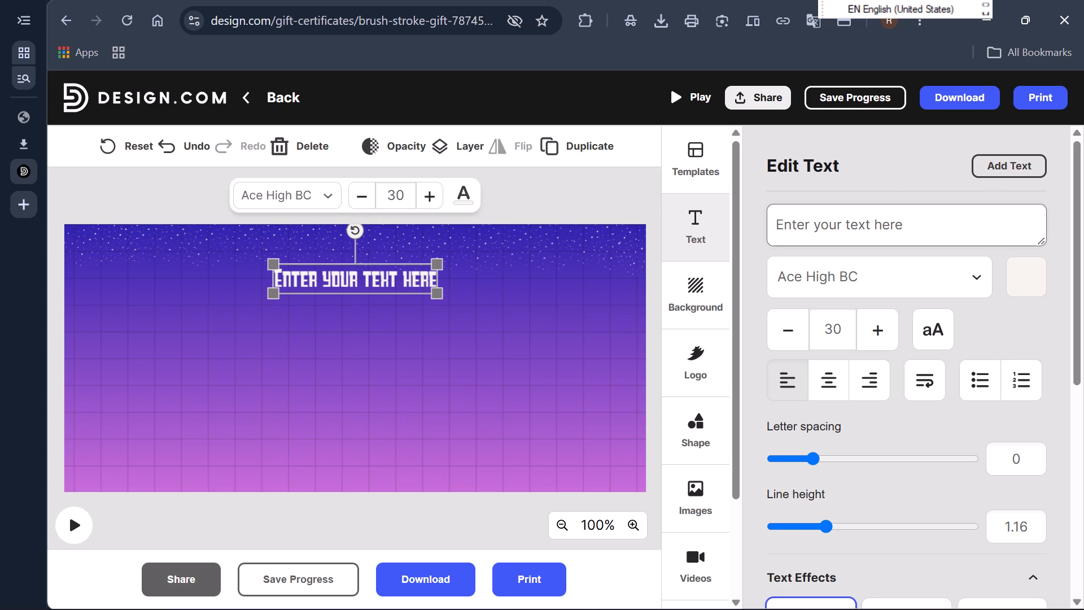
key("BackSpace")
key("BackSpace")
key("BackSpace")
key("BackSpace")
key("BackSpace")
key("BackSpace")
key("BackSpace")
key("BackSpace")
key("BackSpace")
key("BackSpace")
key("BackSpace")
key("BackSpace")
key("BackSpace")
key("BackSpace")
key("BackSpace")
key("BackSpace")
key("BackSpace")
key("BackSpace")
key("BackSpace")
key("BackSpace")
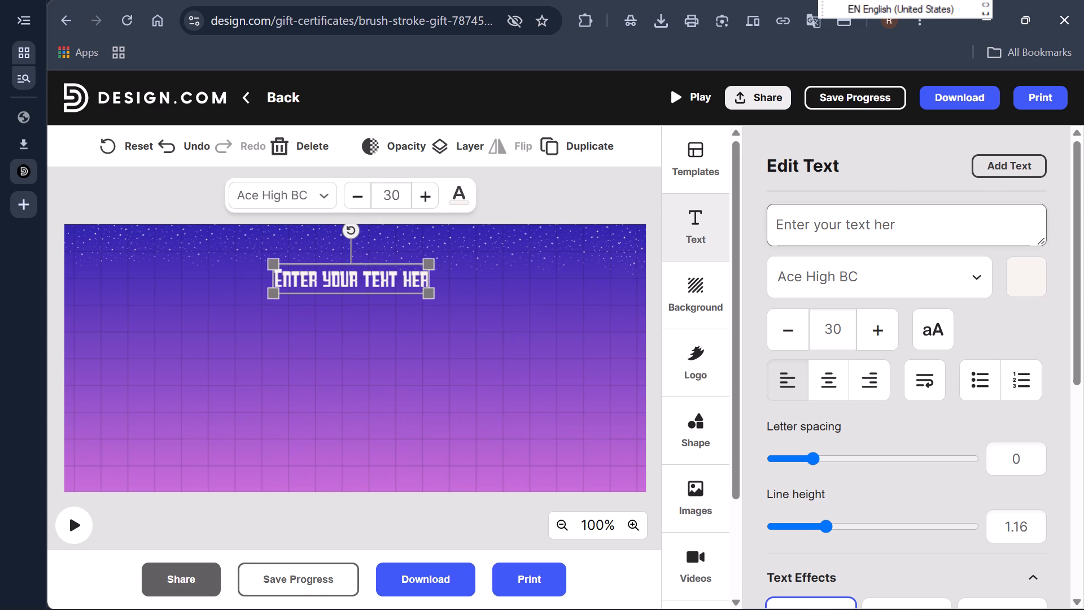
key("BackSpace")
key("BackSpace")
key("BackSpace")
key("BackSpace")
key("BackSpace")
key("BackSpace")
key("BackSpace")
key("BackSpace")
key("BackSpace")
key("BackSpace")
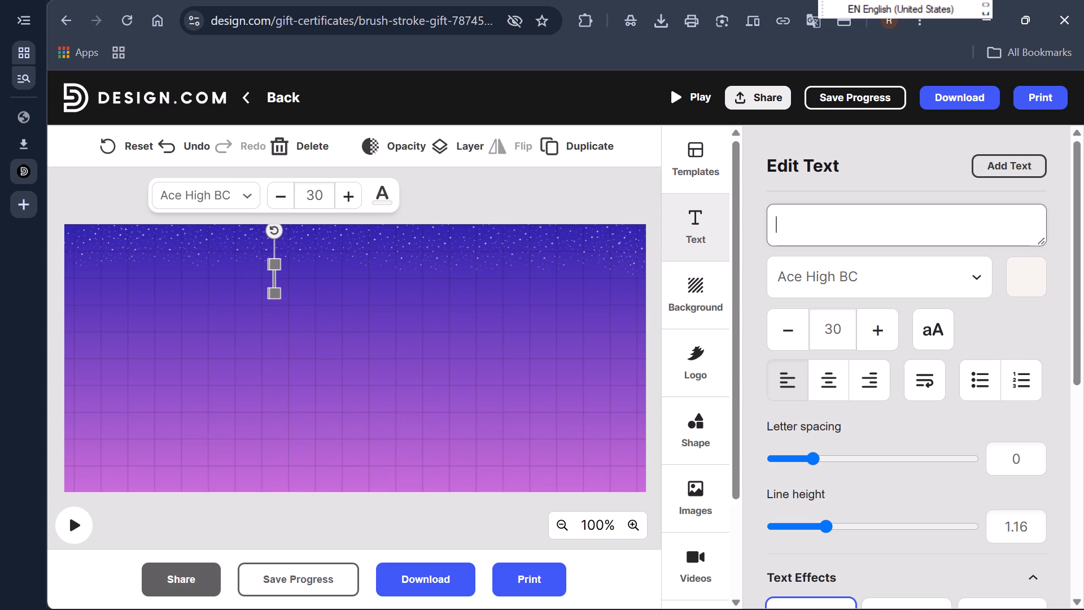
type("___________")
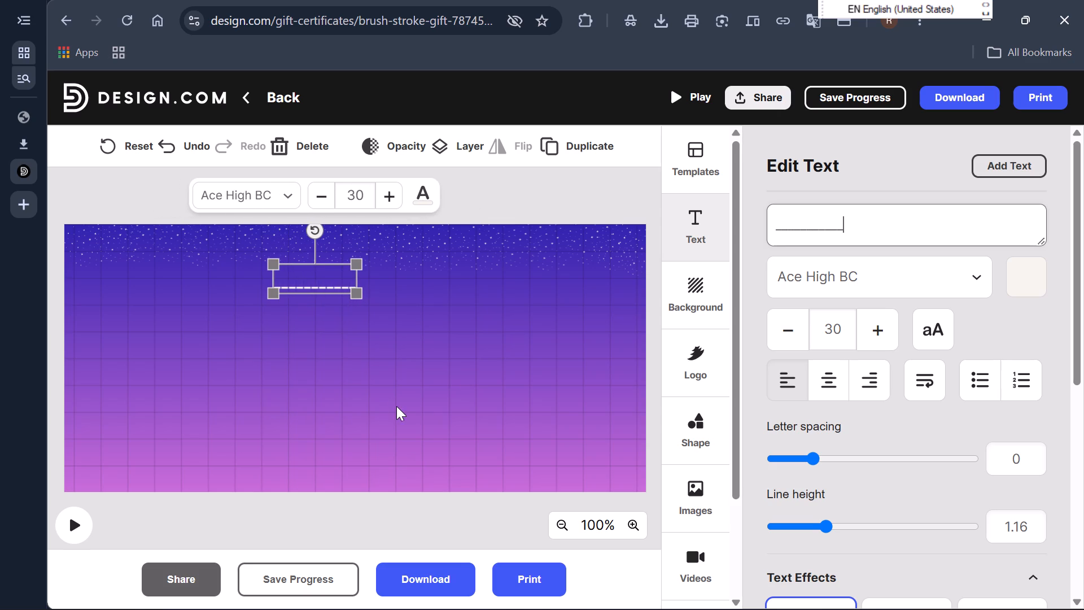
Move the underscore text into the certificate's lower-left corner.
left_click_drag(326, 280, 281, 348)
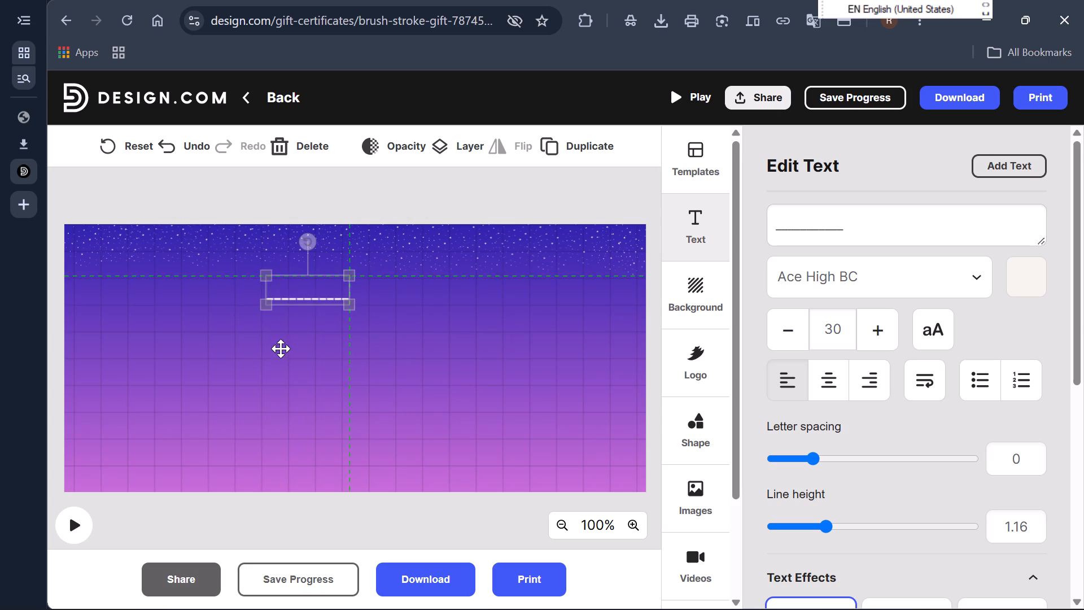
left_click_drag(281, 348, 164, 438)
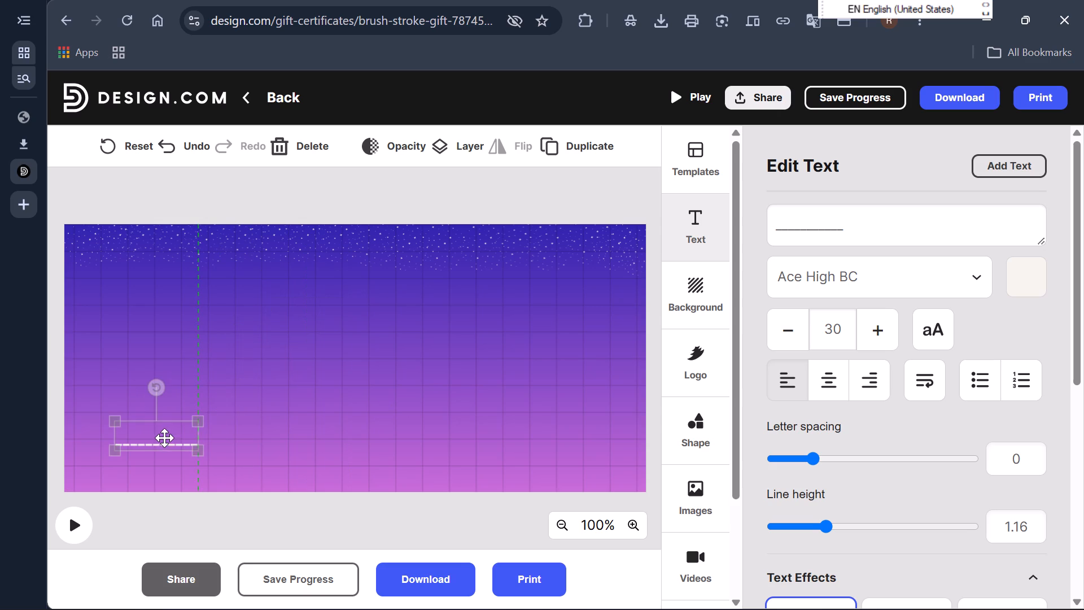
left_click_drag(164, 438, 164, 438)
left_click_drag(160, 440, 127, 470)
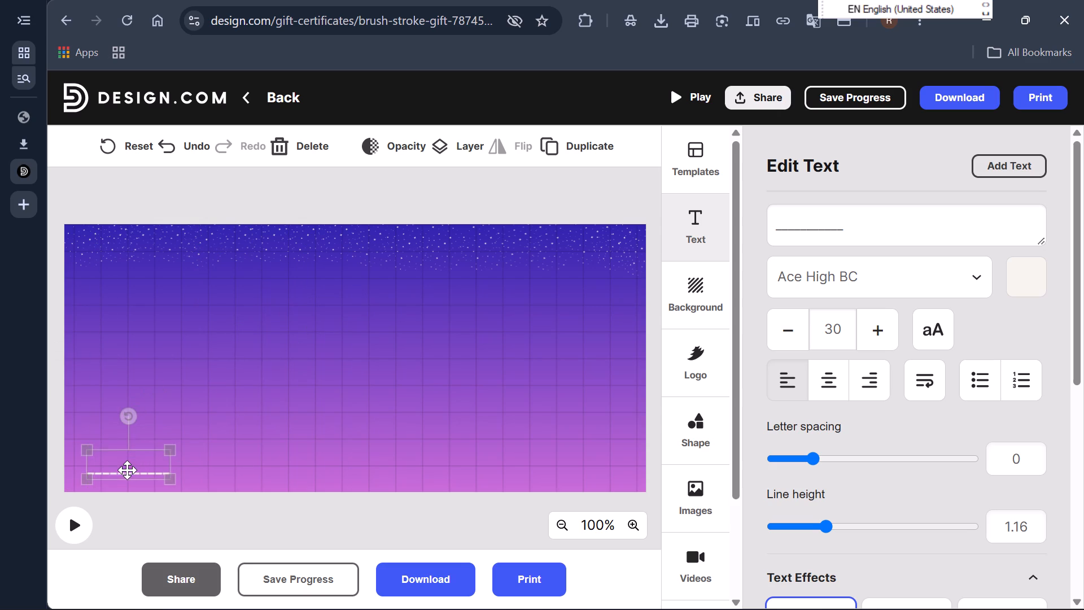
left_click_drag(127, 470, 110, 480)
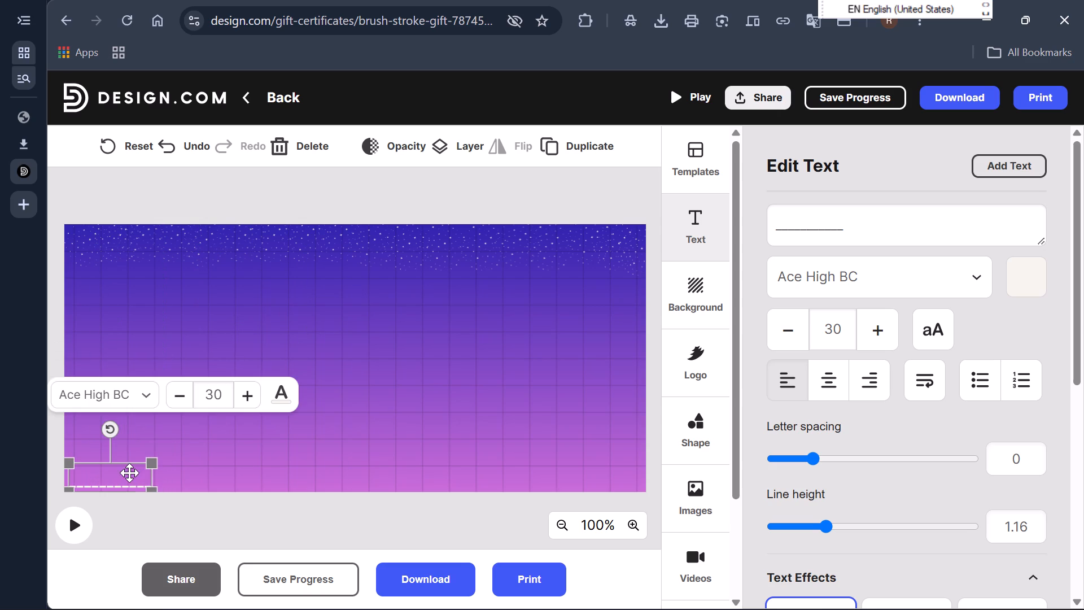
Enlarge the underscore text to font size 115 so it spans just over half the certificate's width.
left_click_drag(150, 464, 213, 438)
left_click_drag(213, 438, 405, 398)
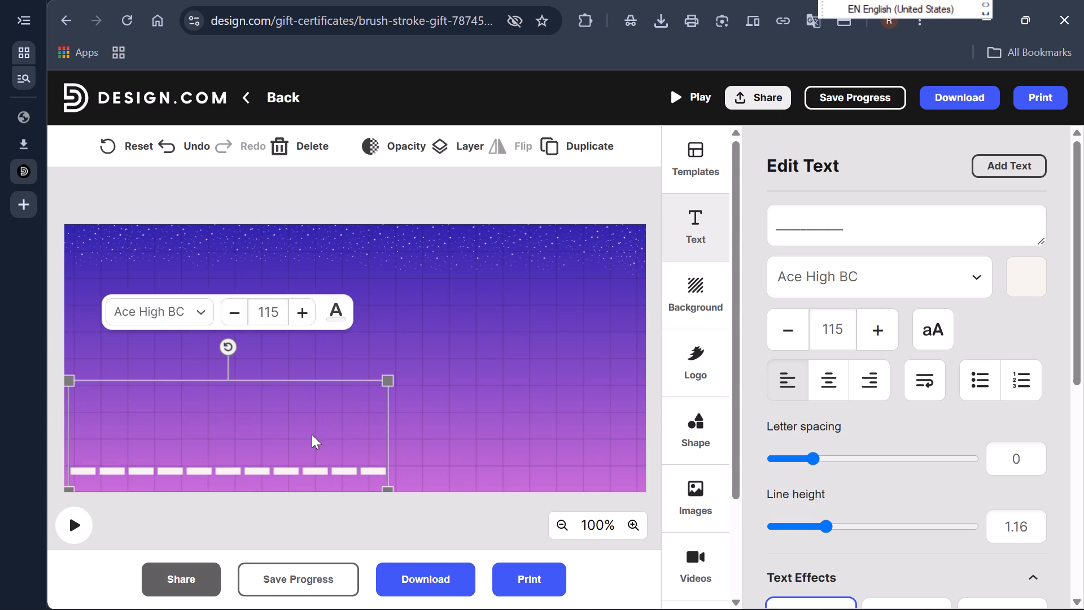
Nudge the underscore text down and left so its dashes sit just above the certificate's bottom edge, starting at the left edge.
left_click_drag(309, 434, 303, 438)
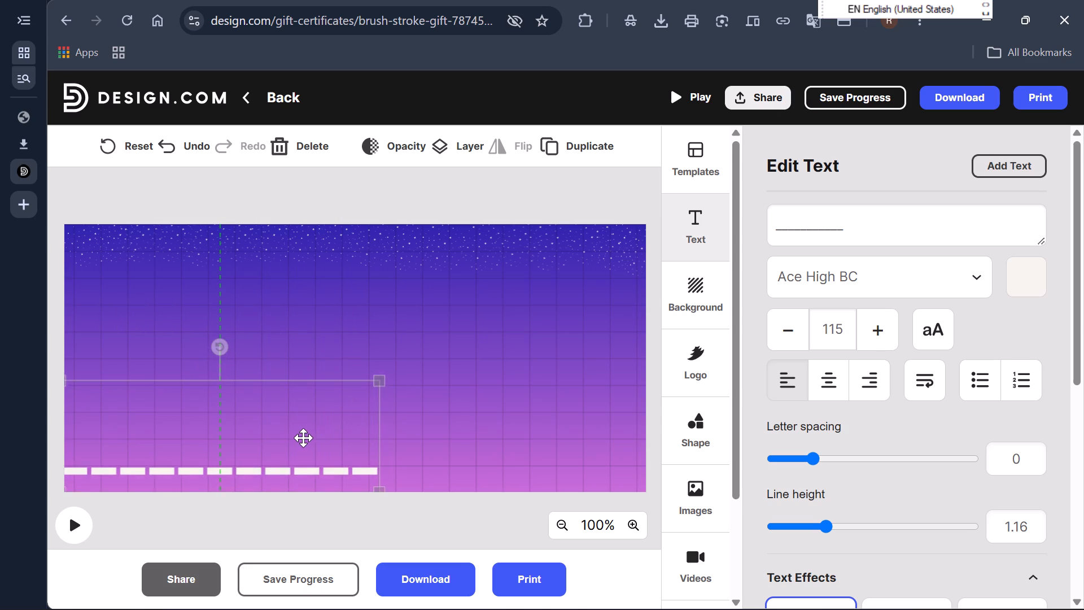
left_click_drag(303, 438, 314, 443)
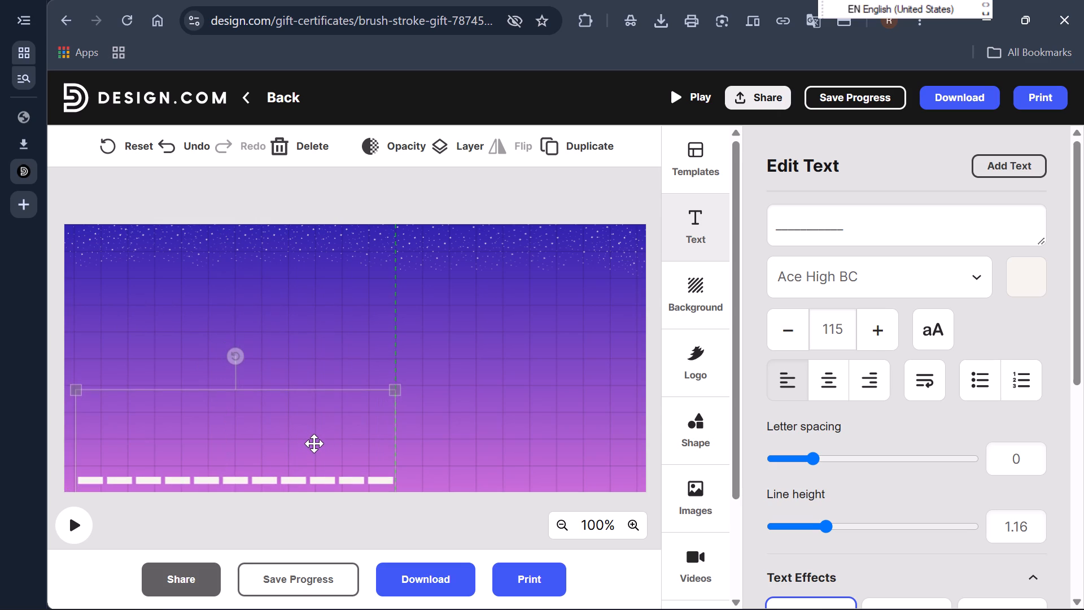
left_click_drag(314, 443, 302, 453)
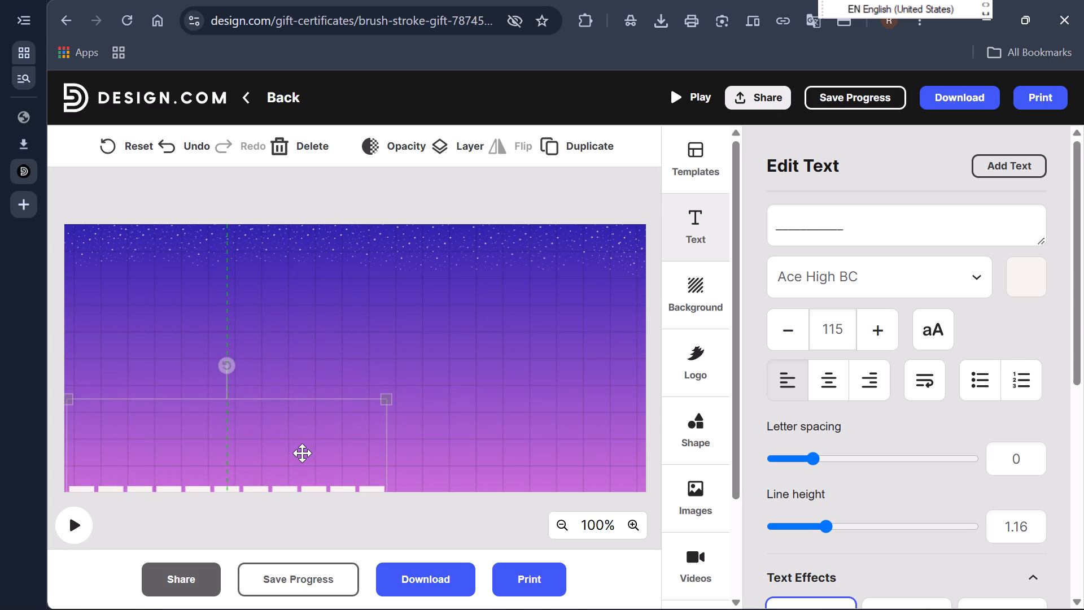
left_click_drag(302, 453, 308, 454)
left_click_drag(308, 454, 301, 448)
Duplicate the underscore text and offset the copy over the original's gaps, forming one solid line along the bottom edge.
left_click(584, 155)
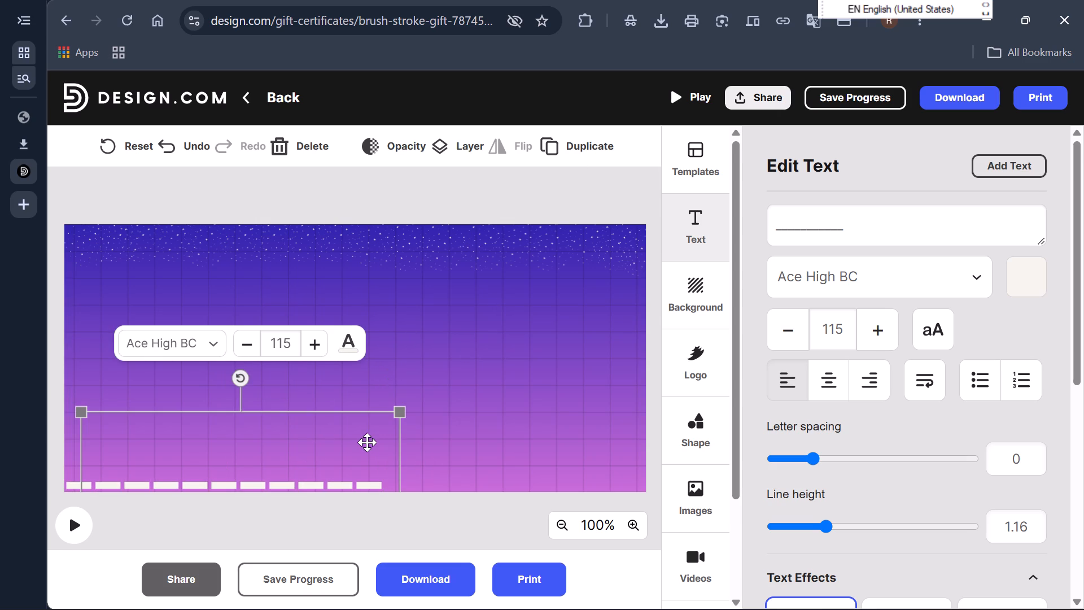
left_click_drag(367, 442, 444, 362)
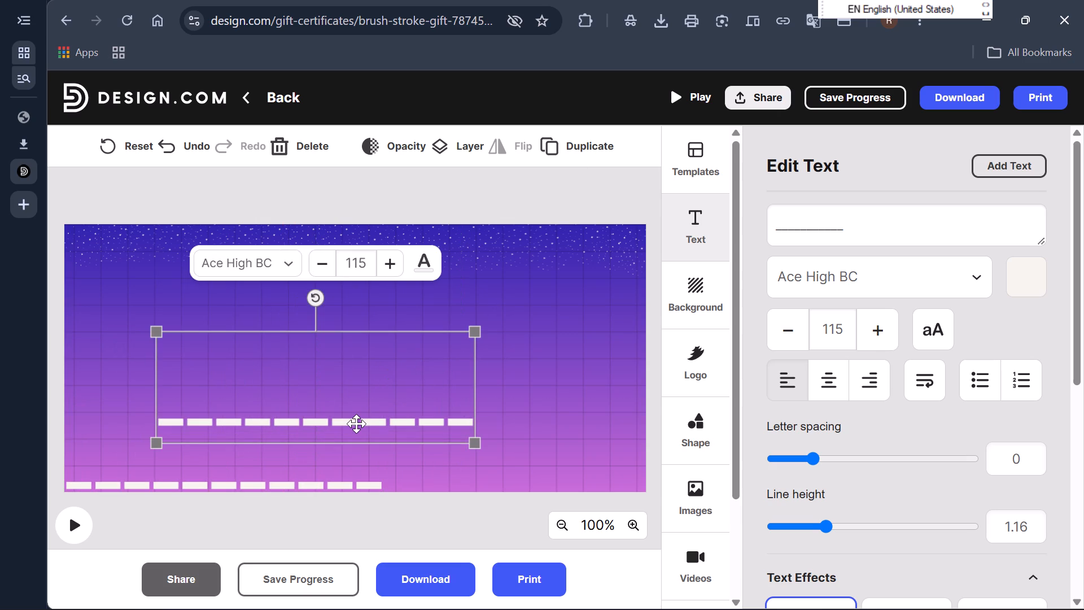
left_click_drag(355, 425, 281, 472)
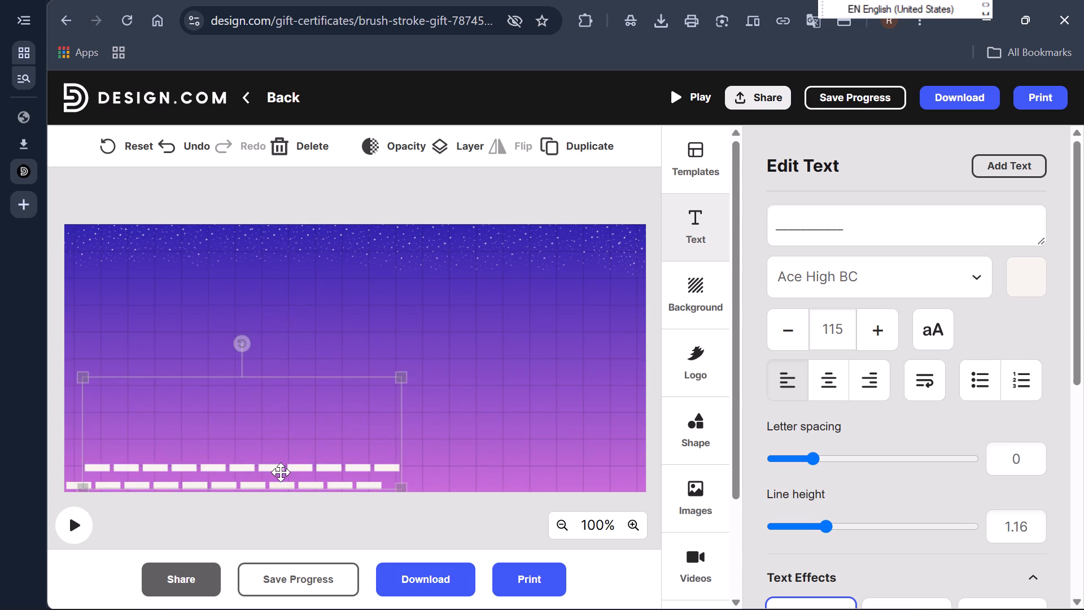
left_click_drag(281, 472, 279, 486)
left_click(454, 350)
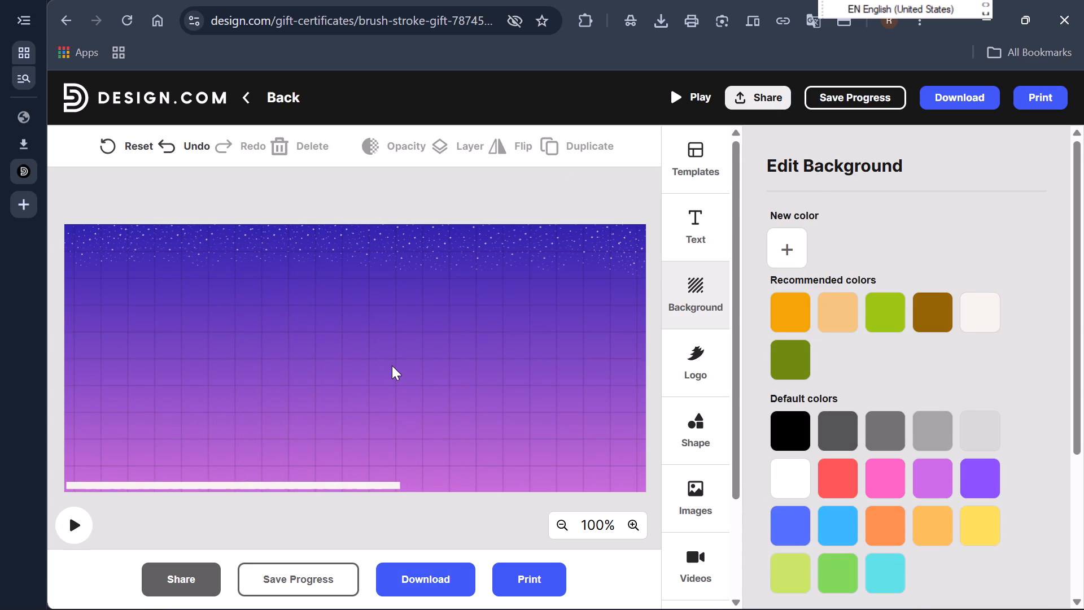
Select both overlapping underscore texts together and recolor them black.
left_click(307, 480)
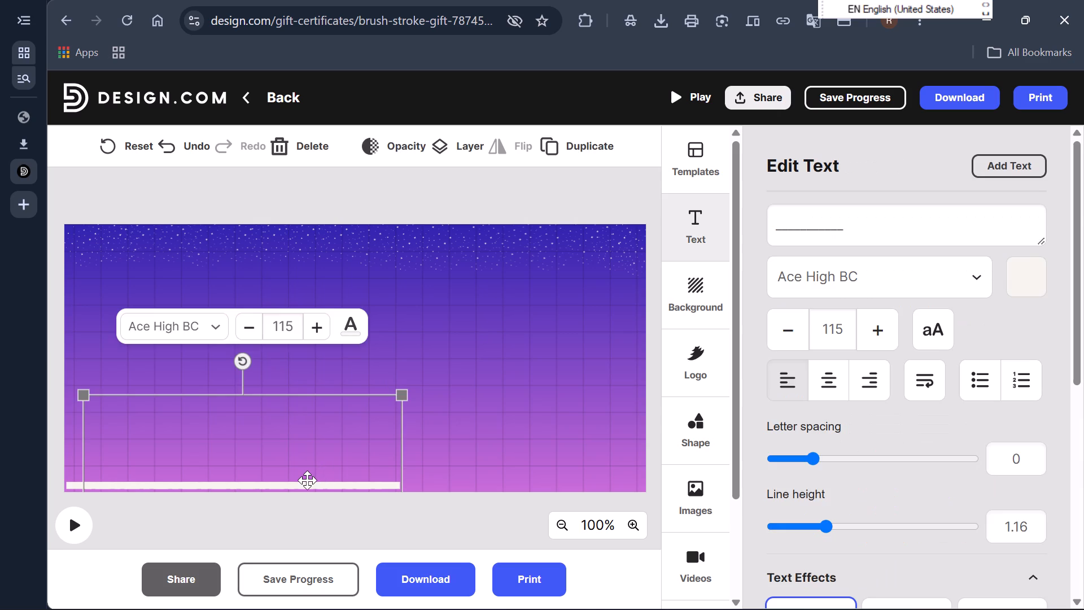
left_click_drag(450, 446, 323, 495)
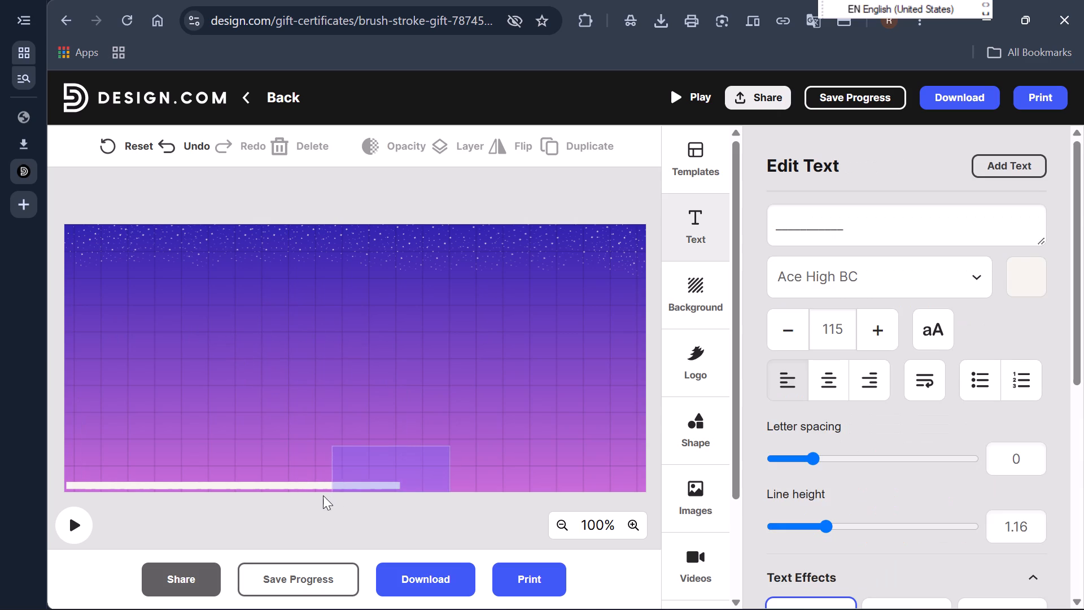
left_click_drag(323, 495, 321, 495)
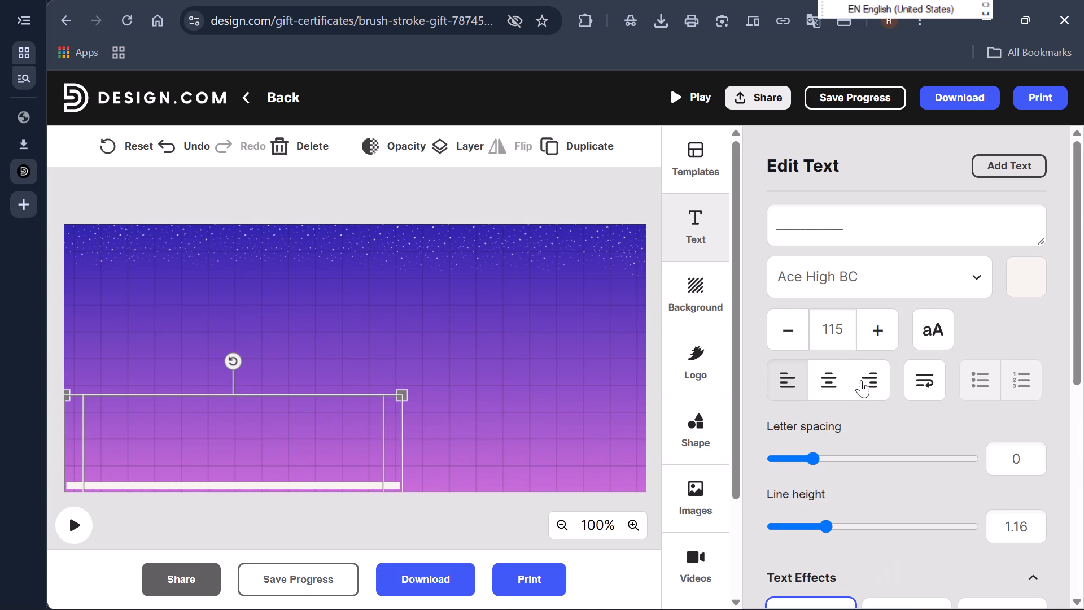
left_click(1030, 279)
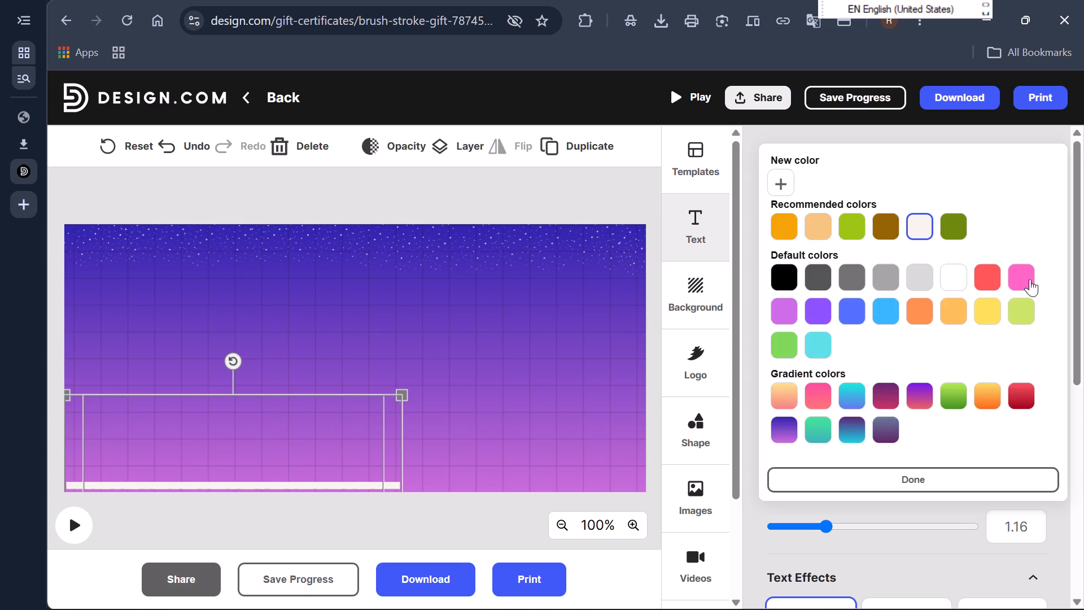
left_click(780, 277)
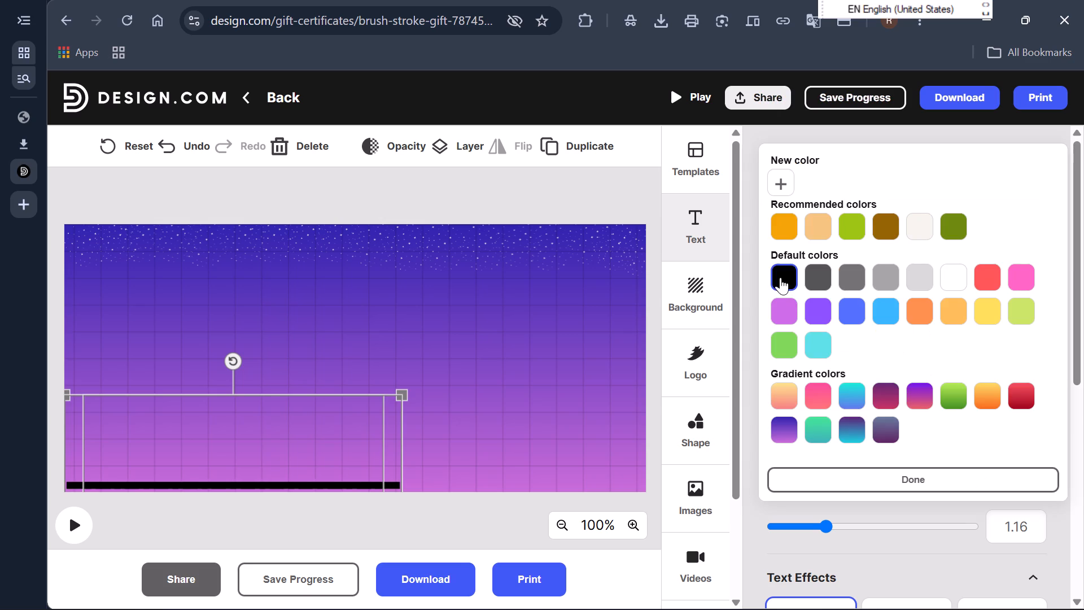
left_click(849, 478)
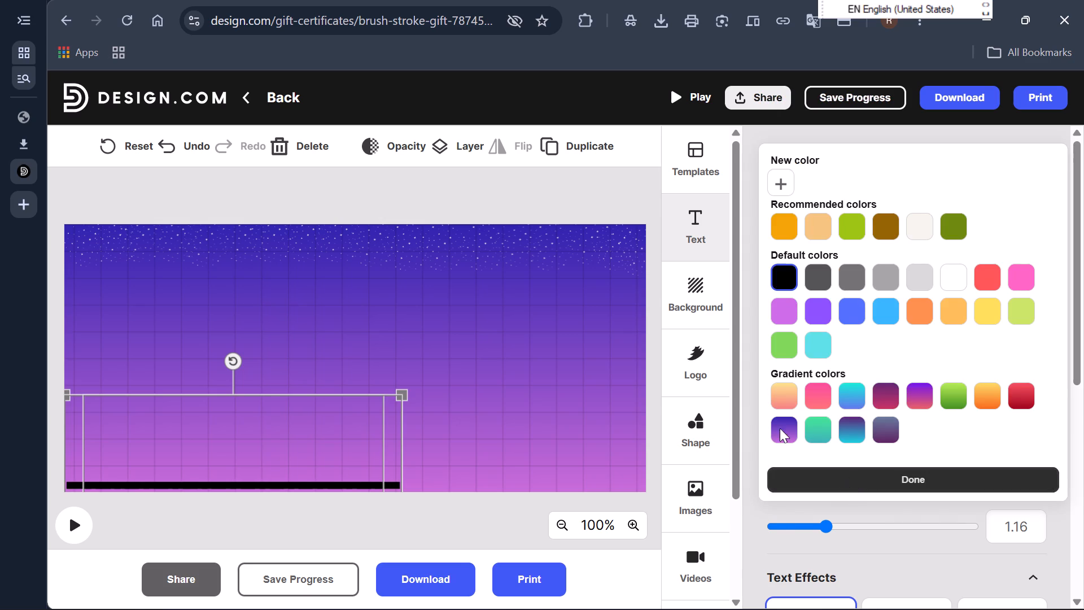
left_click(587, 376)
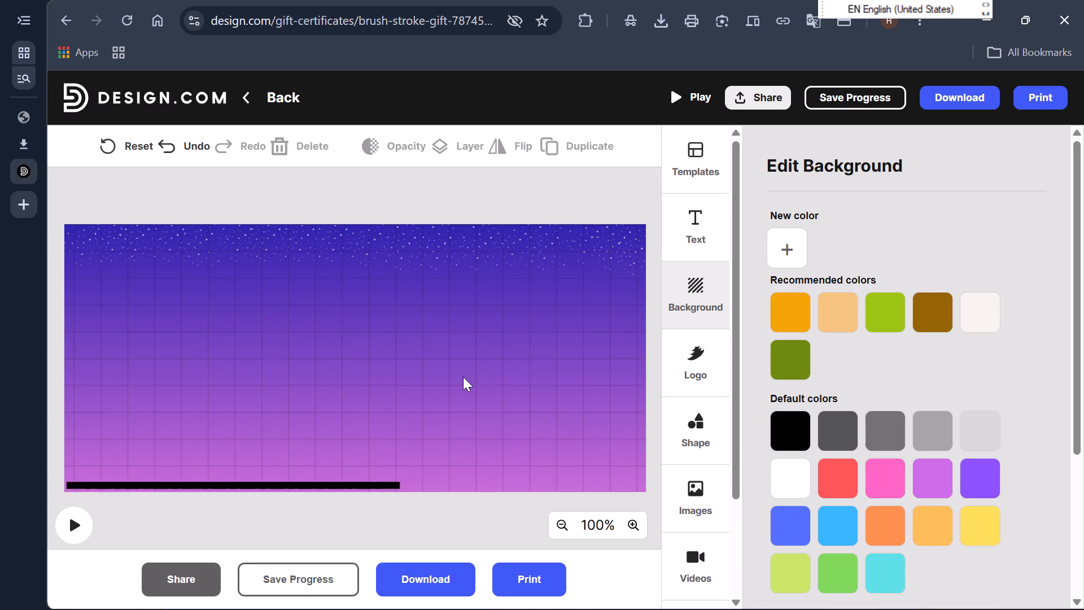
Replace the "stars" query in the shape library with a search for "Car".
left_click(692, 461)
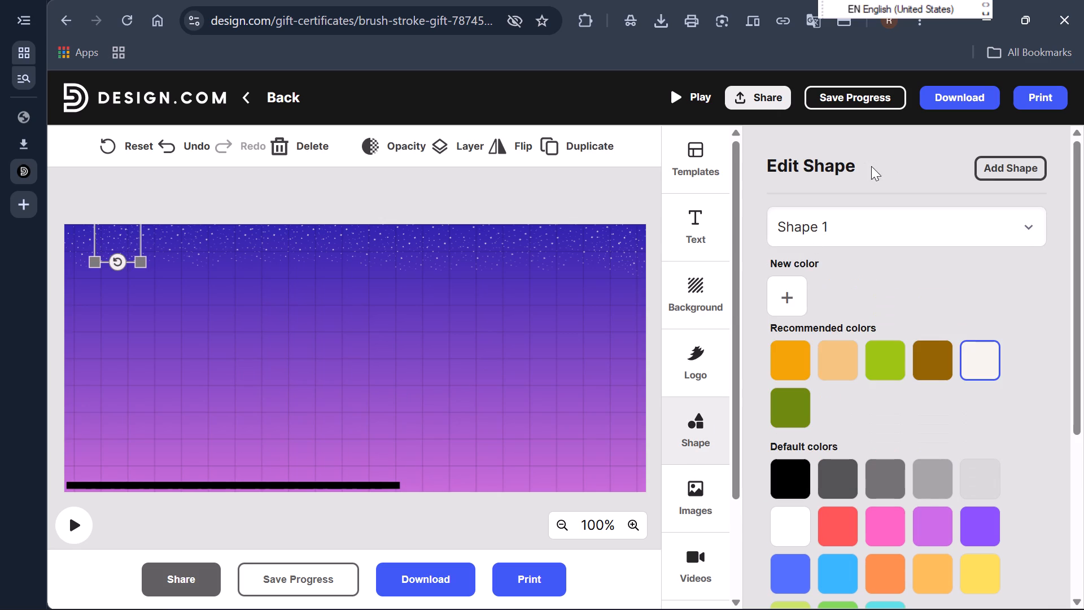
left_click(1026, 159)
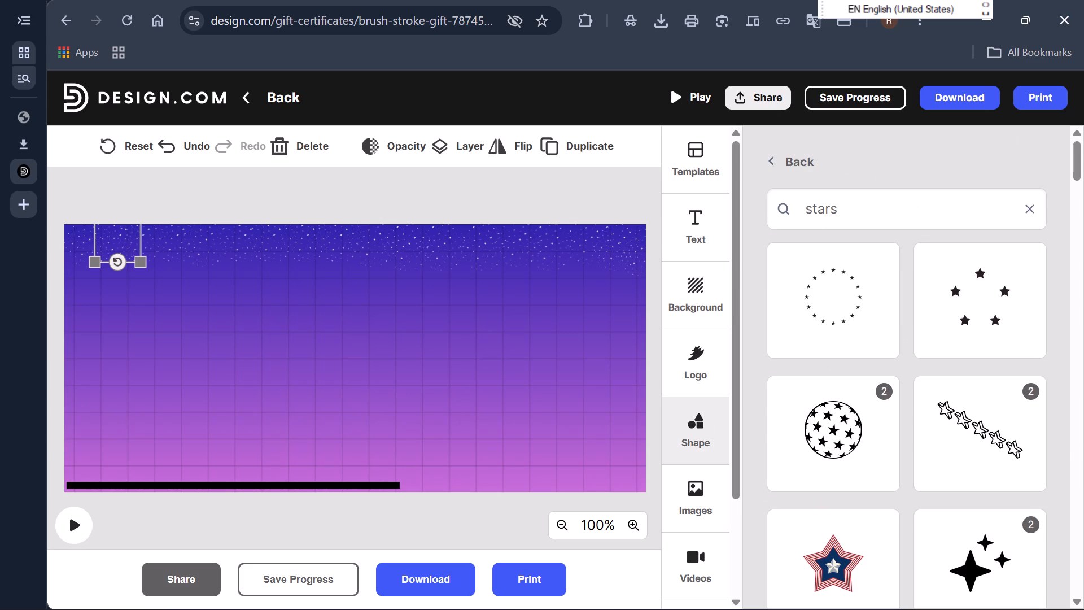
left_click(1032, 207)
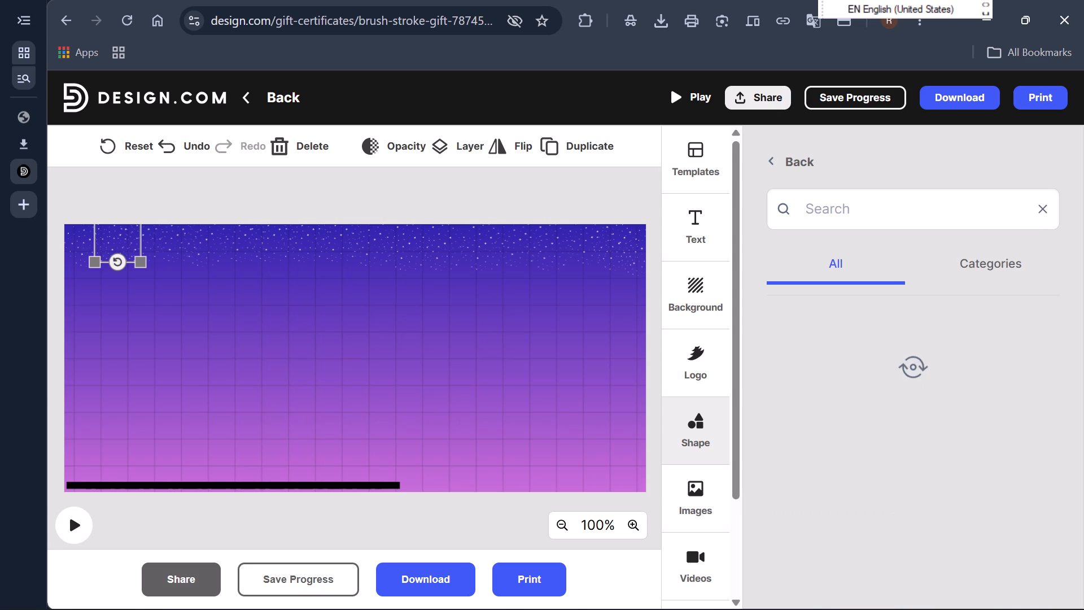
left_click(894, 211)
type("Car")
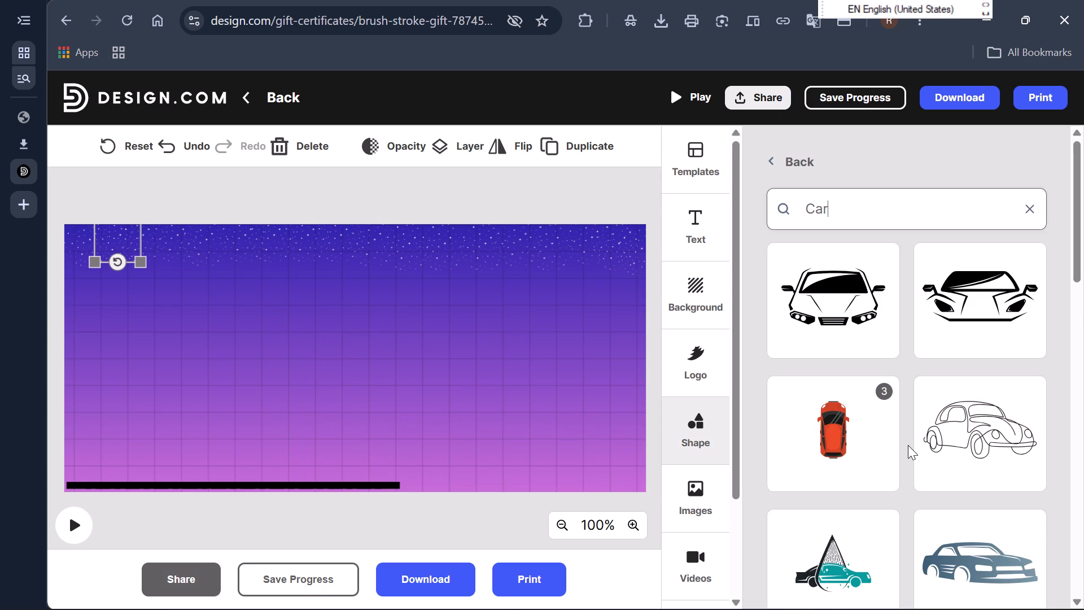
Browse the car shapes, loading two more batches, and add the sleek side-view sports car silhouette to the certificate.
scroll(908, 445, "down", 3)
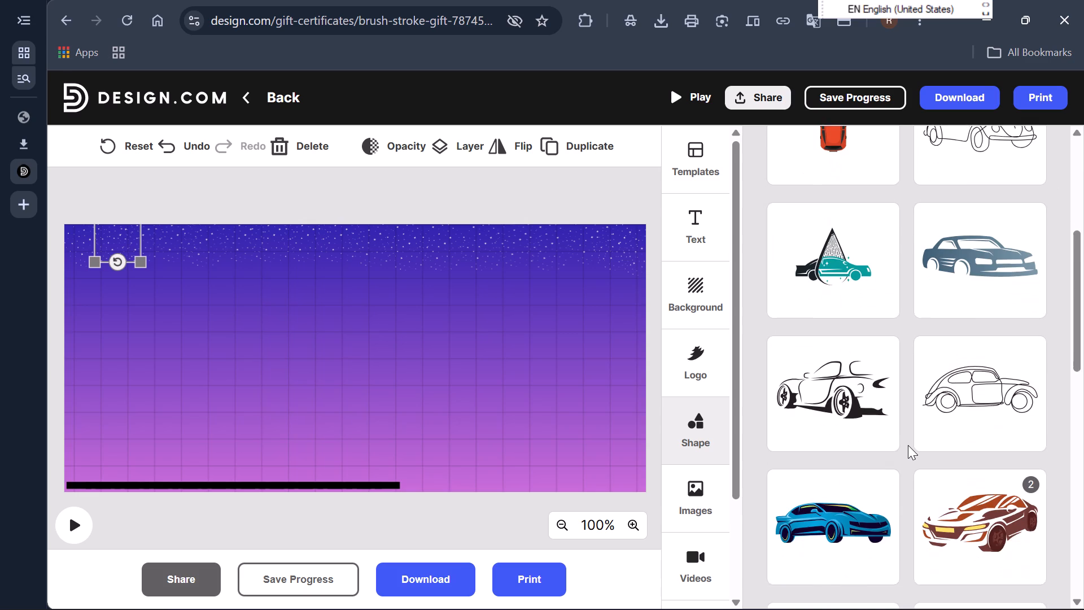
scroll(908, 445, "down", 2)
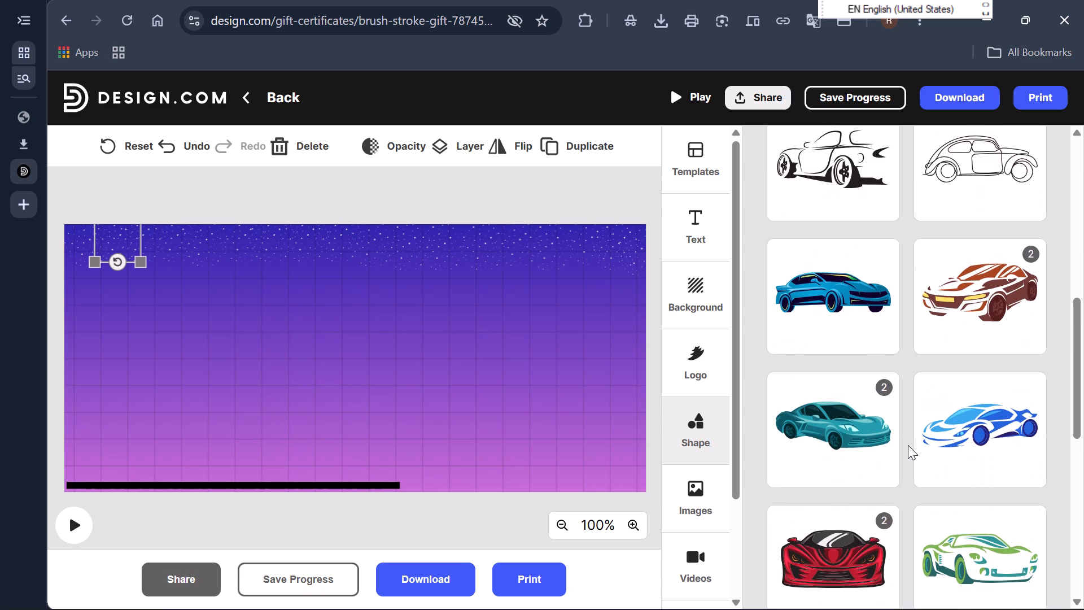
scroll(908, 445, "down", 3)
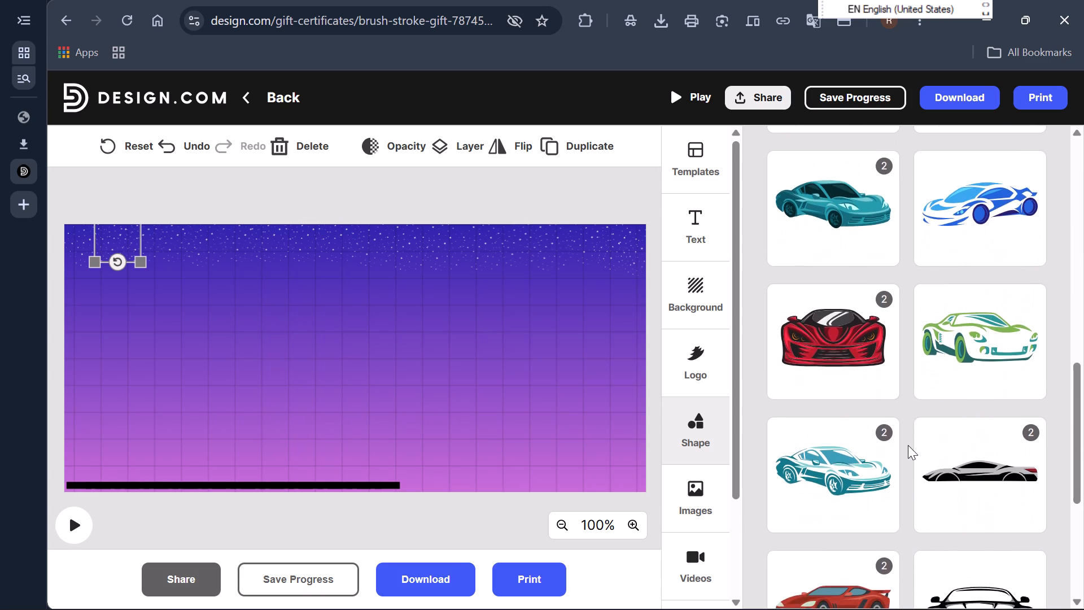
scroll(908, 445, "down", 2)
scroll(948, 356, "down", 1)
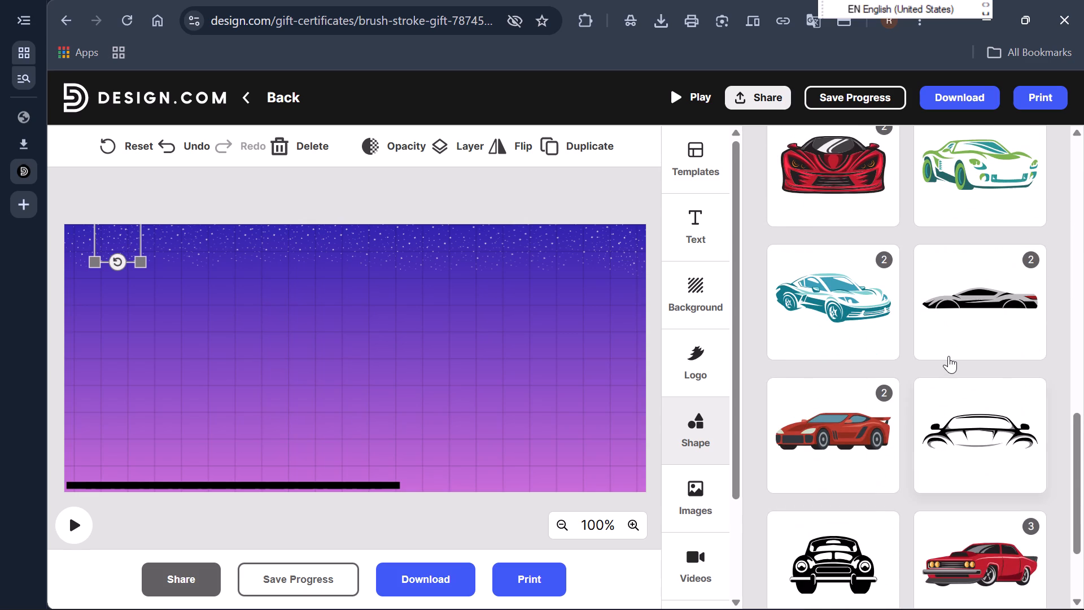
scroll(948, 356, "down", 1)
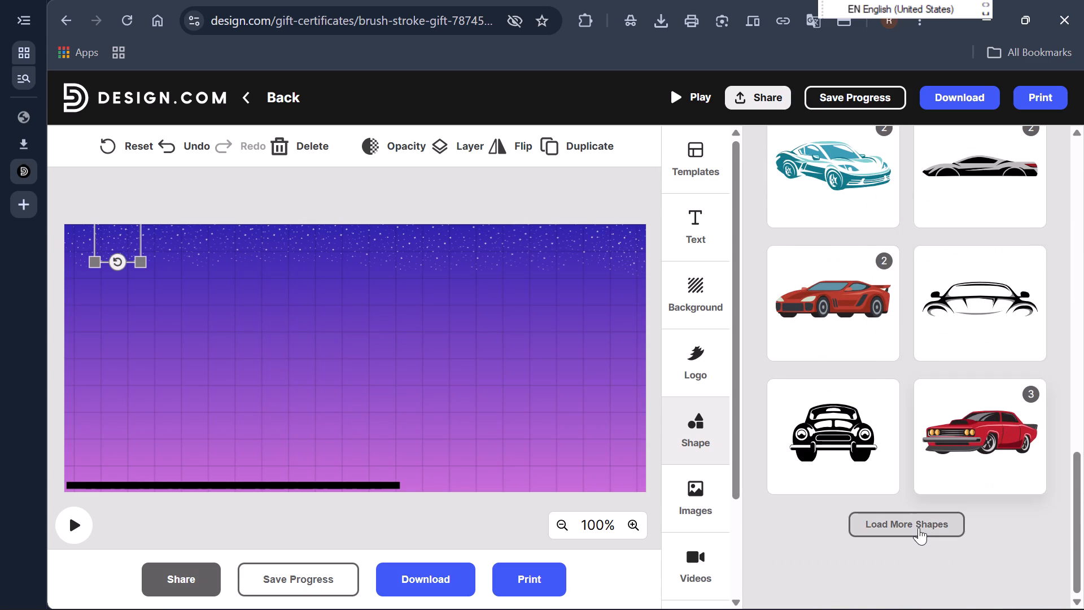
left_click(919, 528)
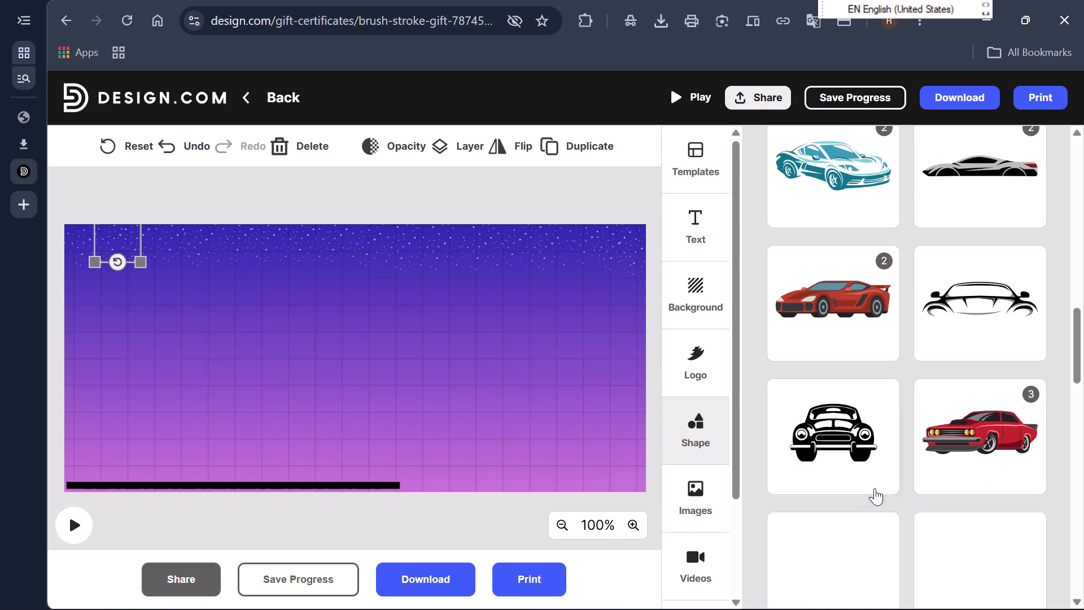
scroll(875, 513, "down", 3)
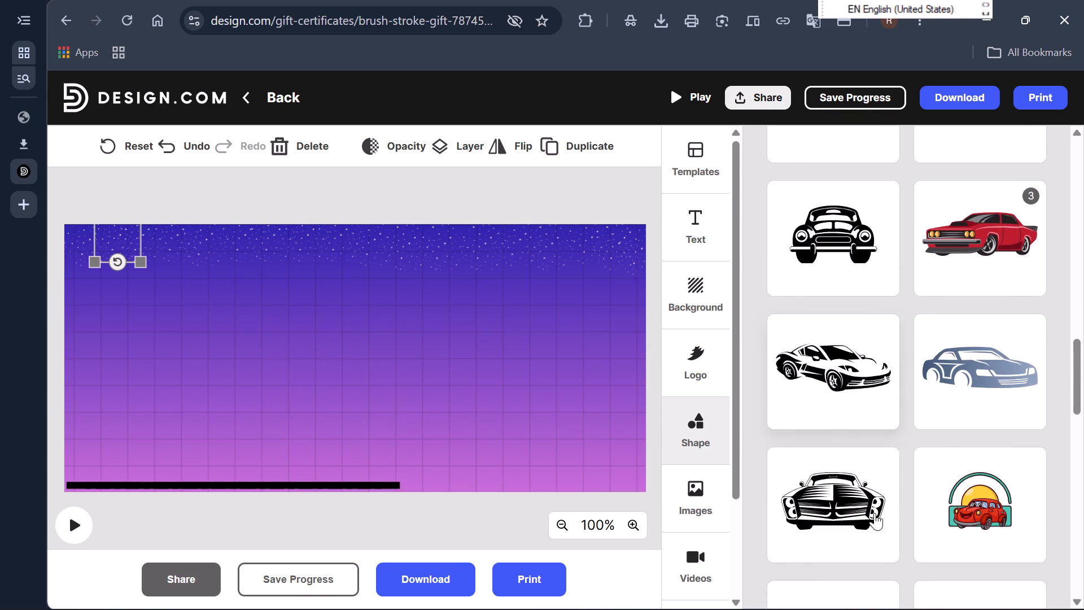
scroll(875, 513, "down", 3)
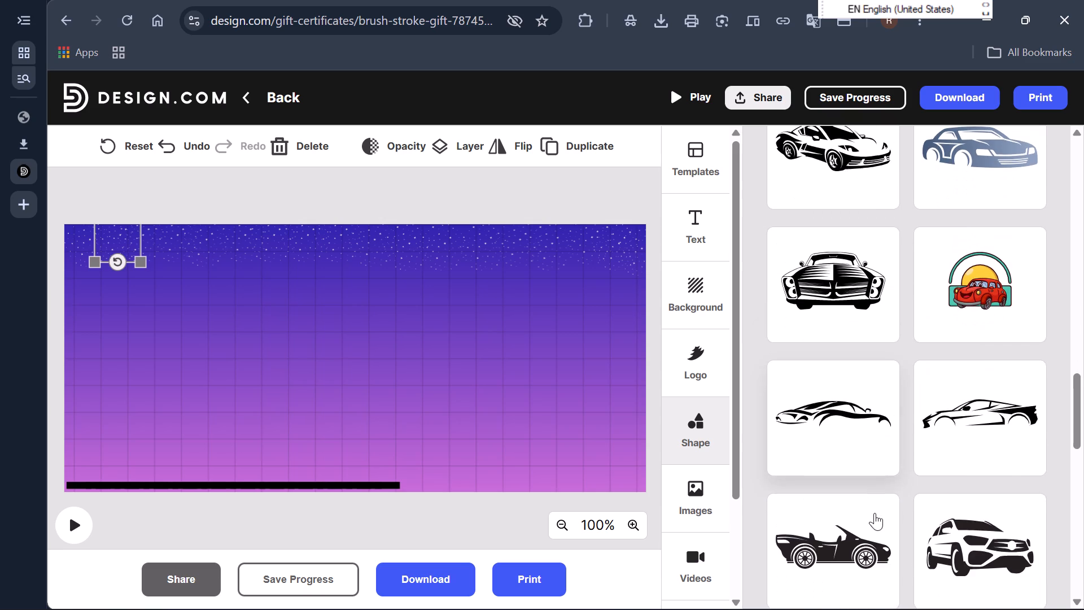
scroll(875, 513, "down", 3)
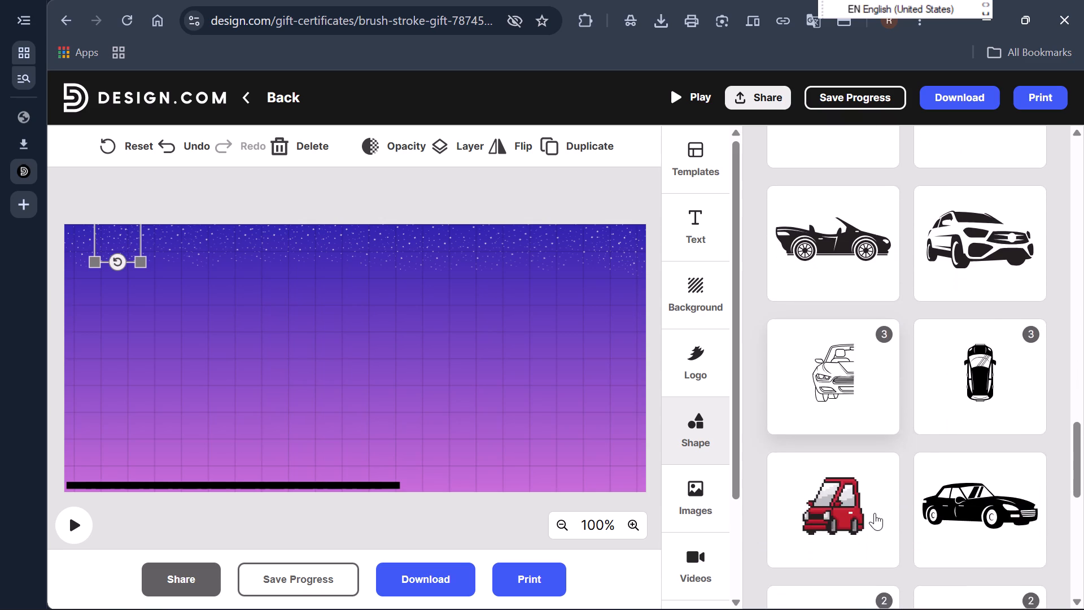
scroll(875, 513, "down", 3)
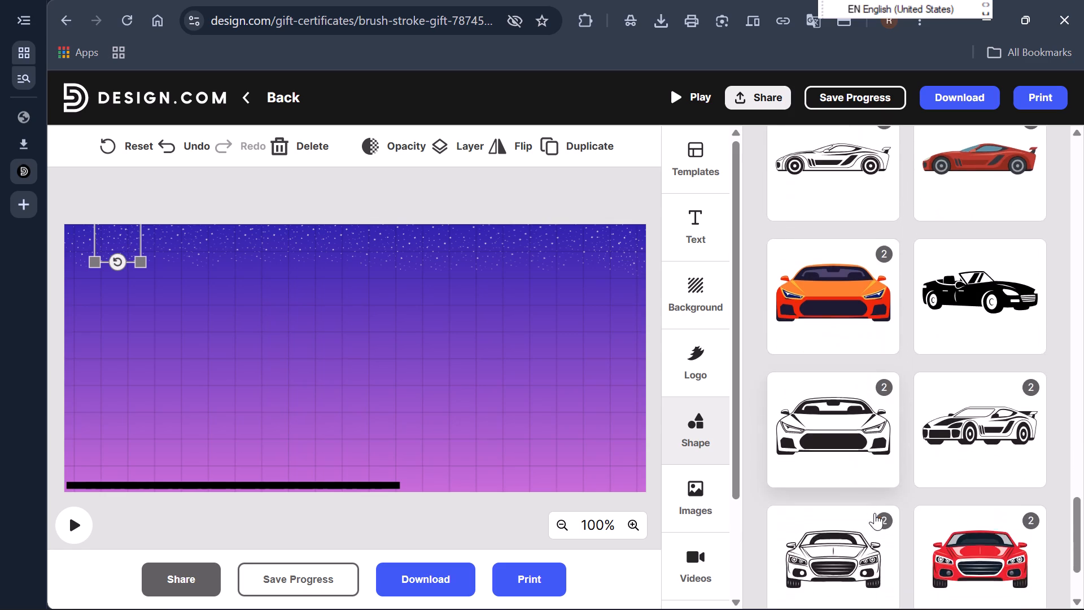
scroll(875, 513, "down", 1)
left_click(890, 535)
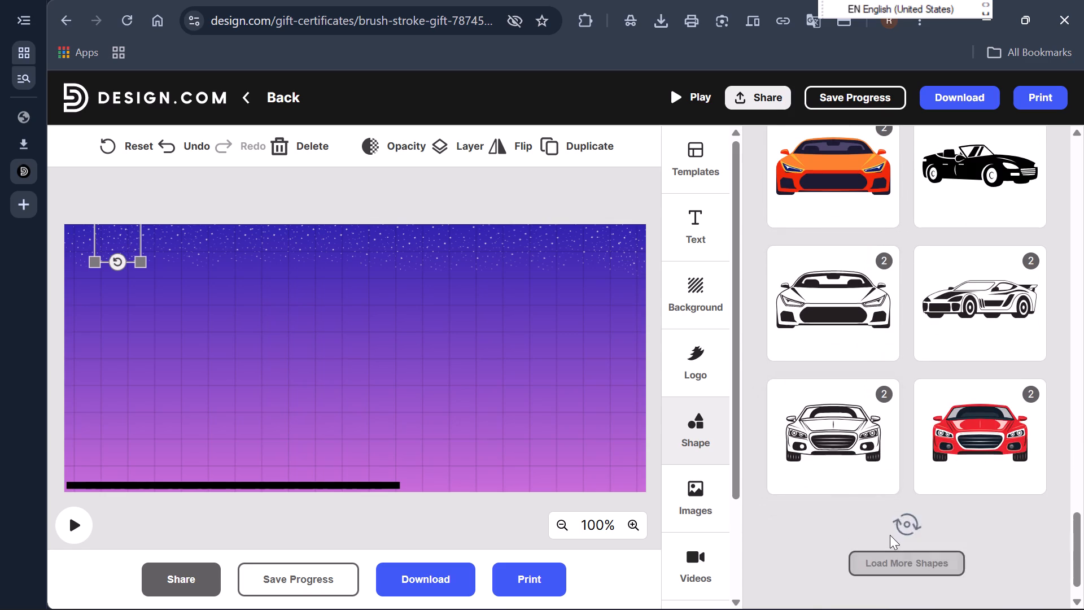
scroll(858, 556, "down", 3)
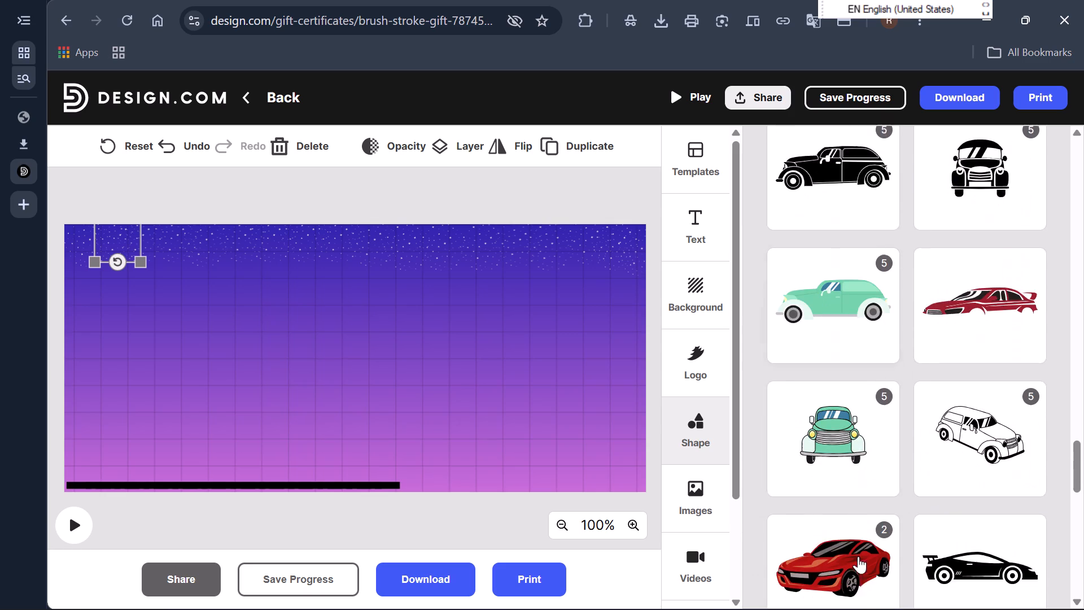
scroll(858, 556, "down", 2)
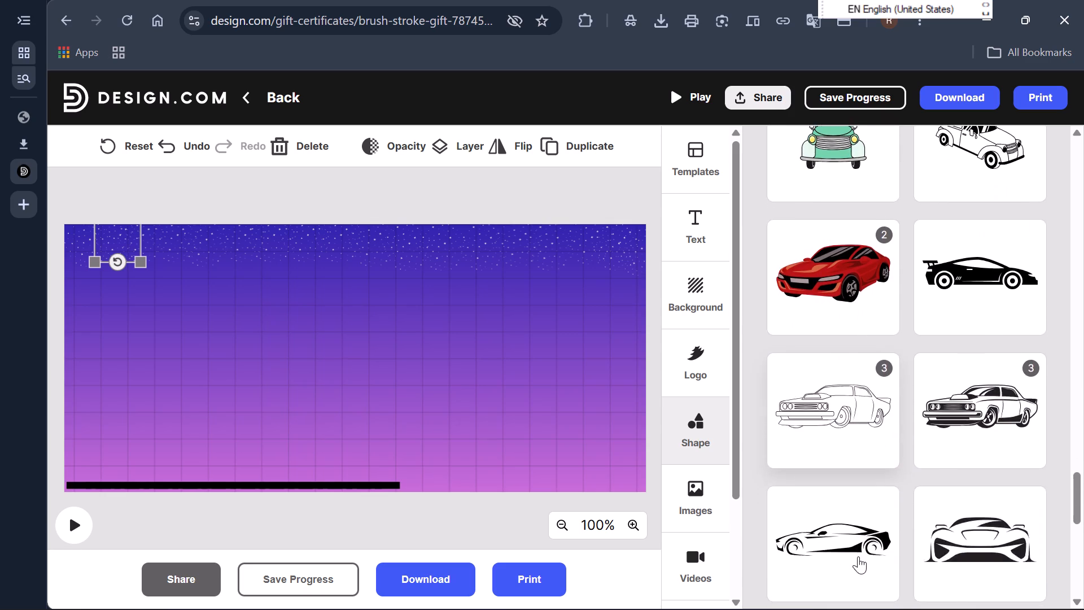
scroll(858, 556, "down", 2)
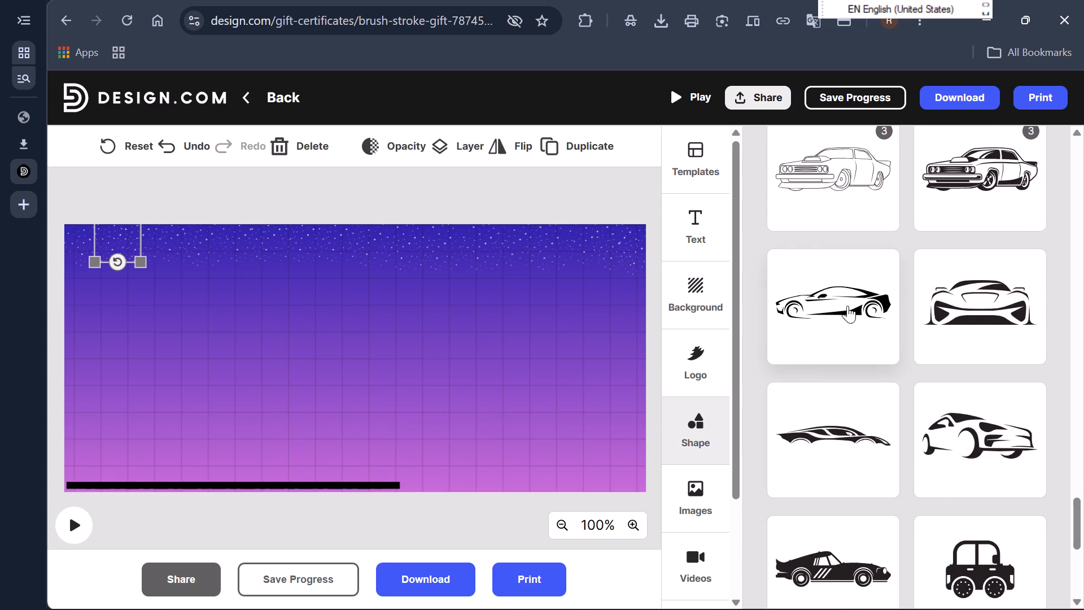
left_click(847, 306)
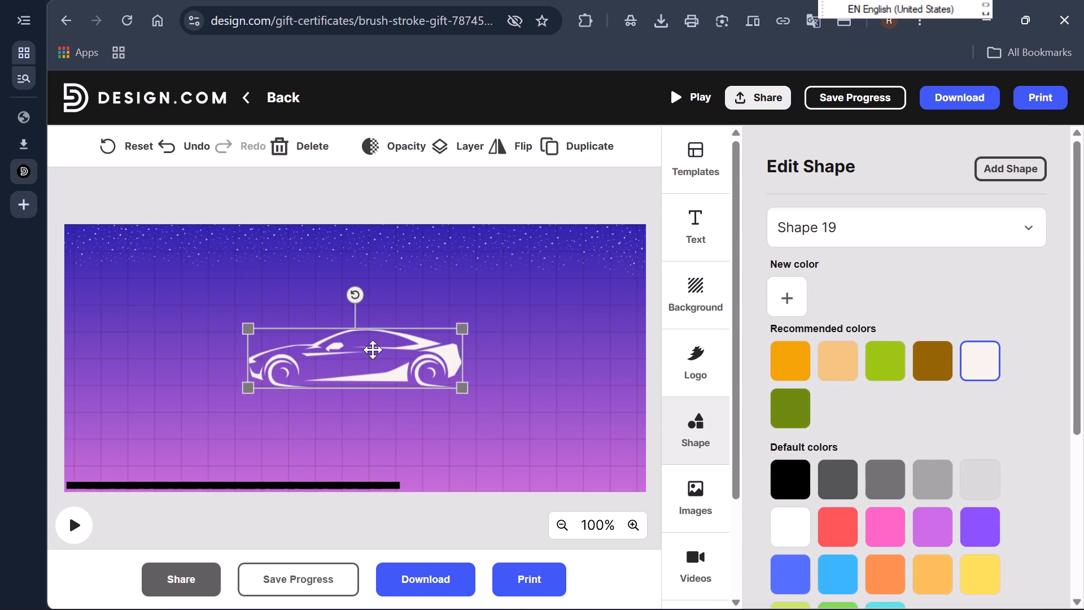
Flip the car horizontally and place it on the black road line at the certificate's lower-left corner.
left_click(513, 152)
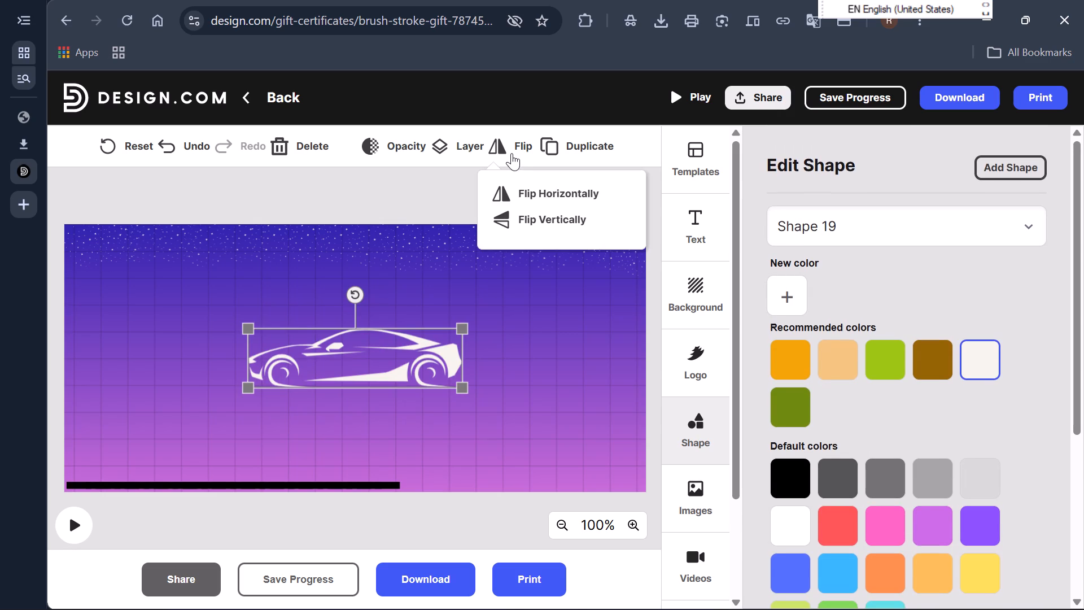
left_click(555, 195)
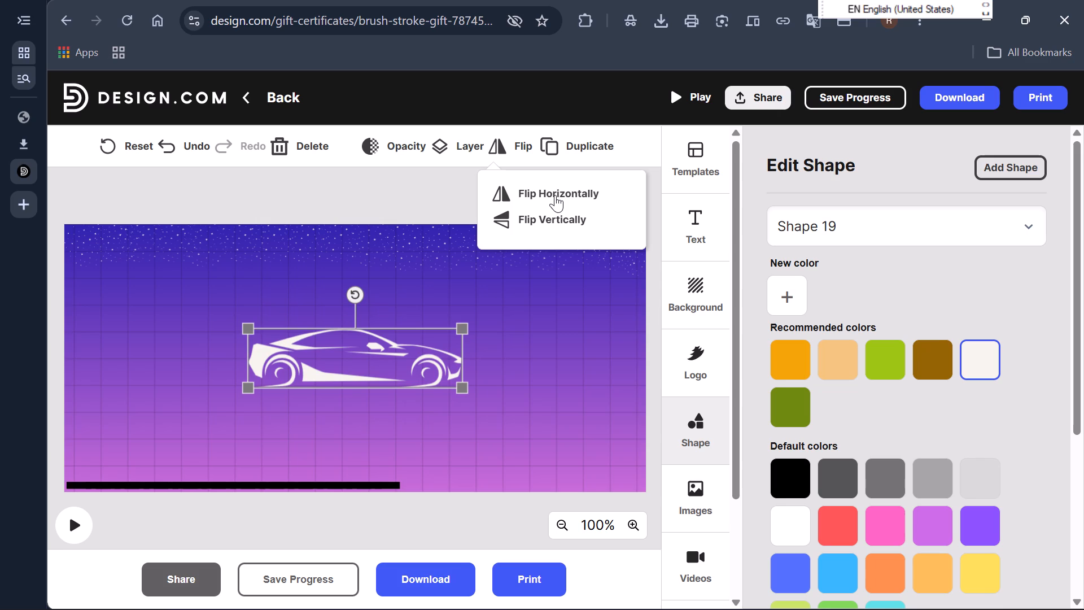
left_click_drag(365, 351, 188, 448)
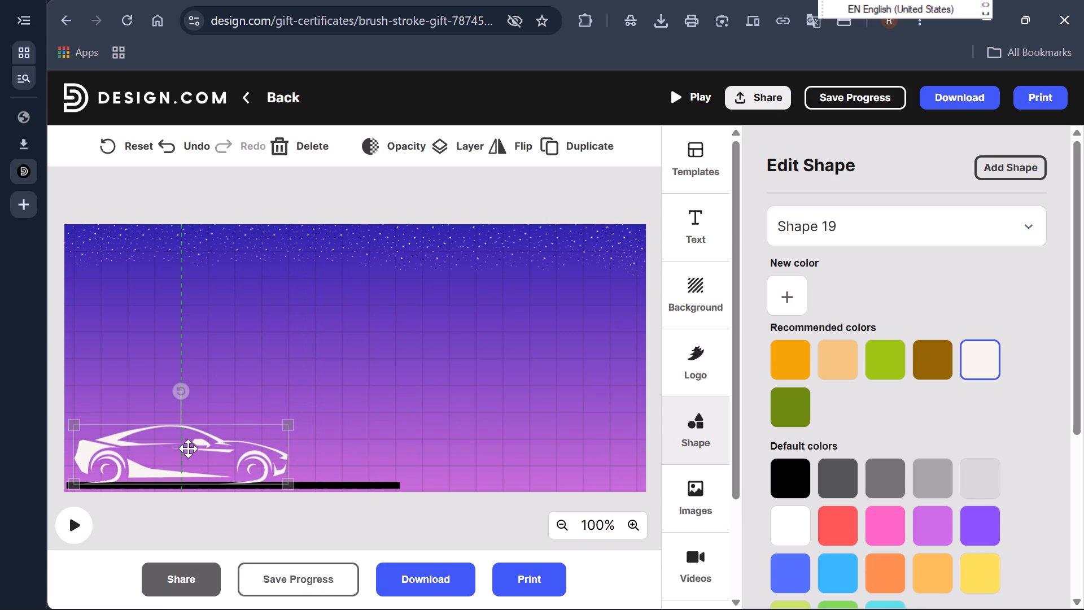
left_click_drag(188, 448, 185, 447)
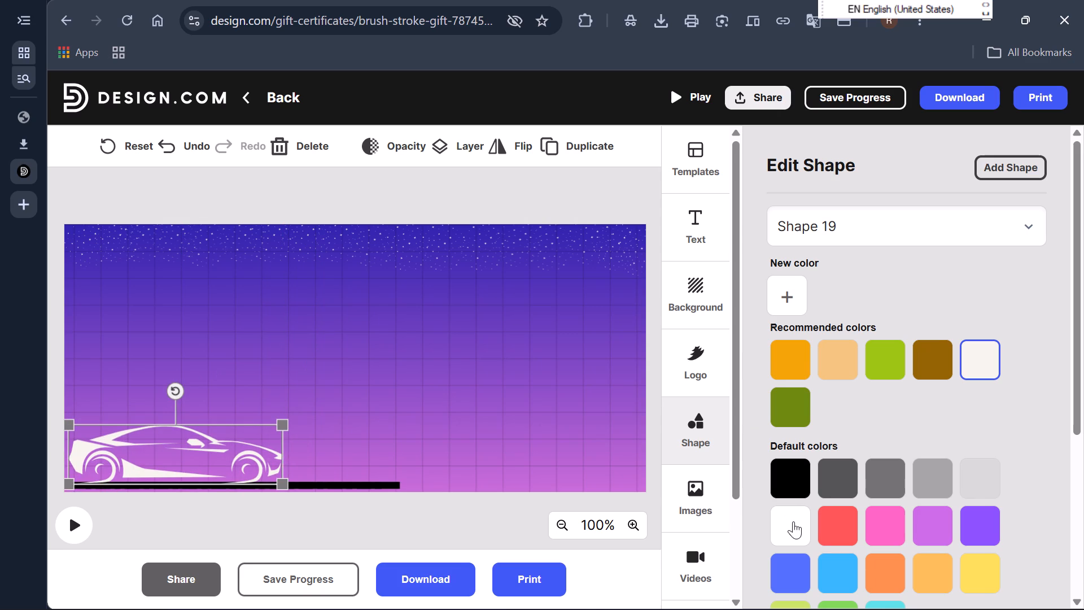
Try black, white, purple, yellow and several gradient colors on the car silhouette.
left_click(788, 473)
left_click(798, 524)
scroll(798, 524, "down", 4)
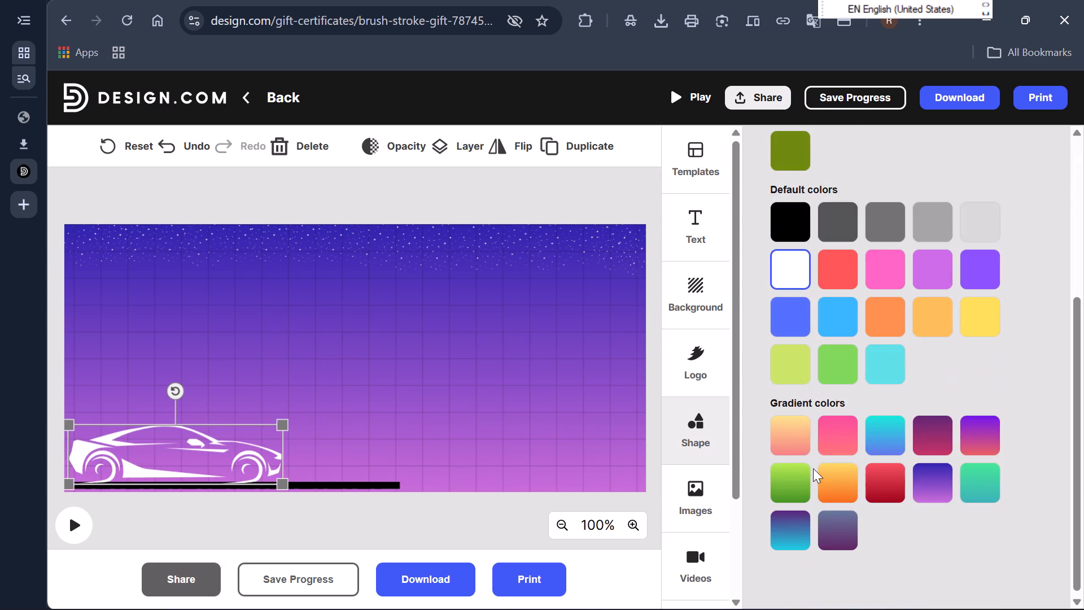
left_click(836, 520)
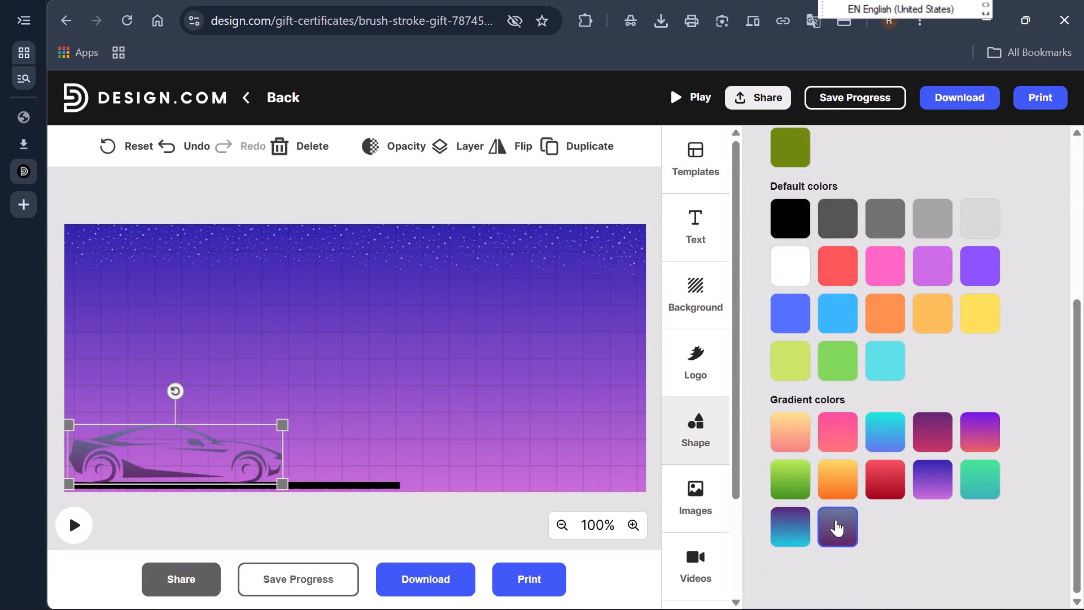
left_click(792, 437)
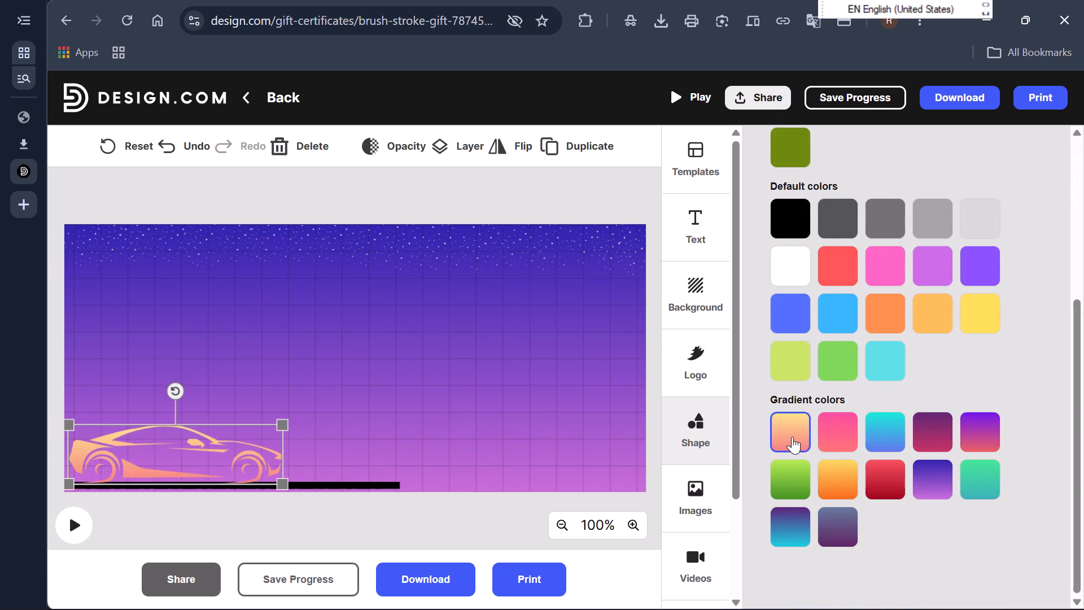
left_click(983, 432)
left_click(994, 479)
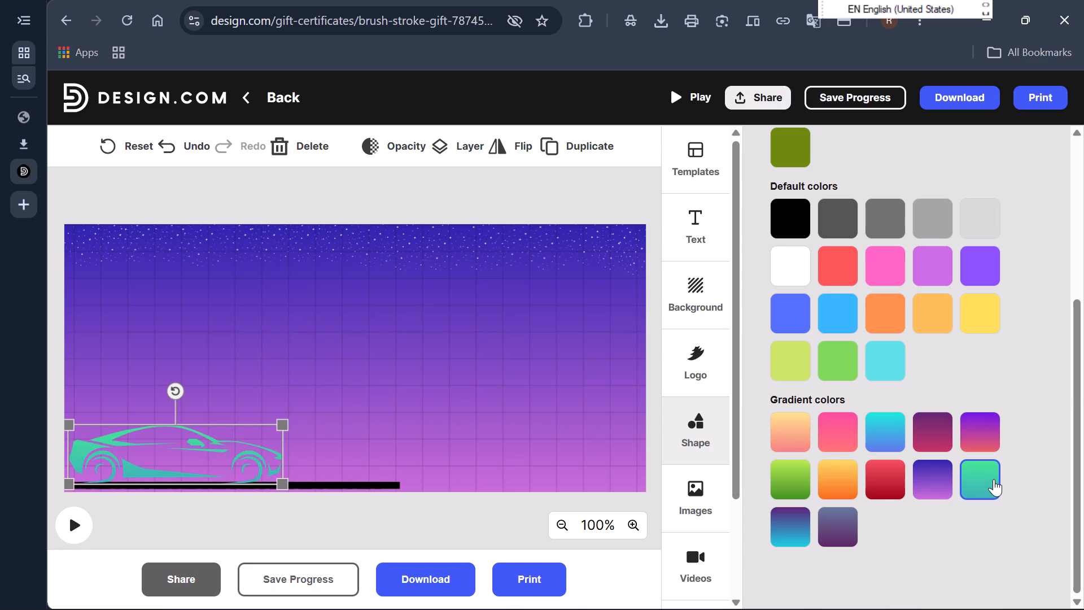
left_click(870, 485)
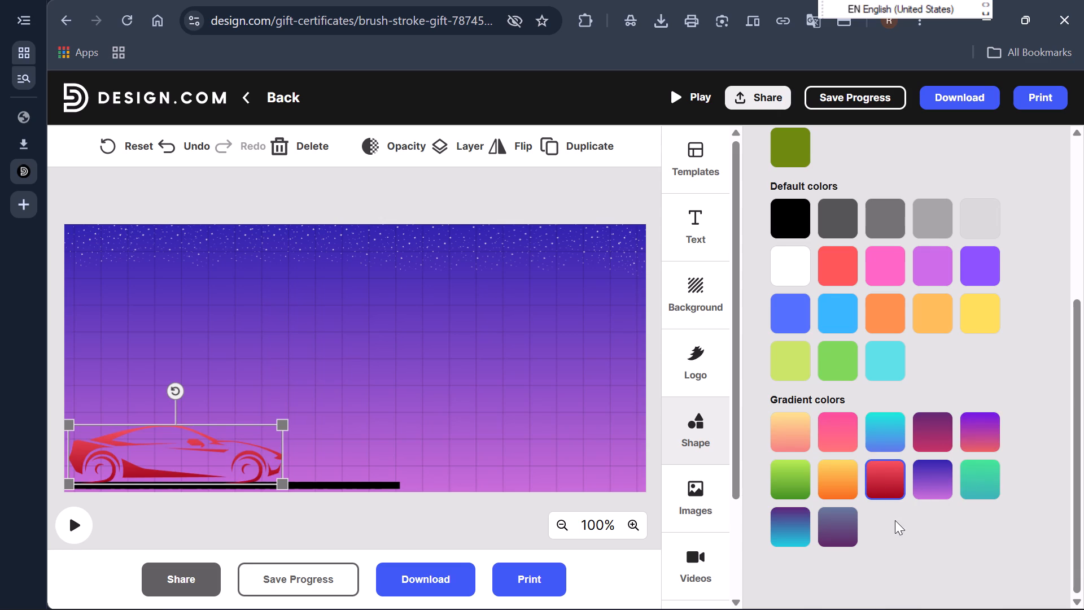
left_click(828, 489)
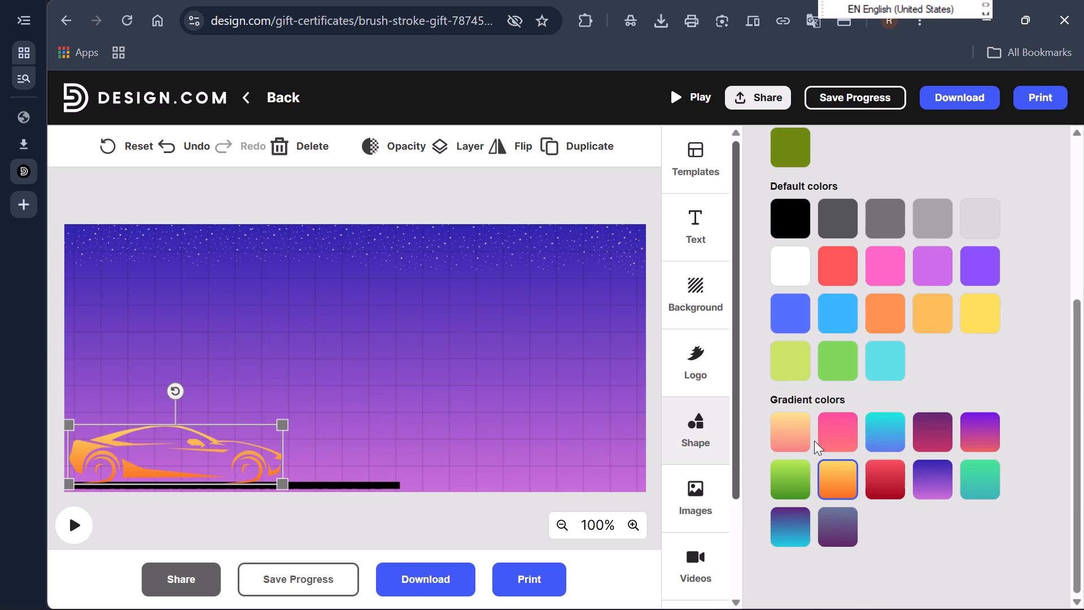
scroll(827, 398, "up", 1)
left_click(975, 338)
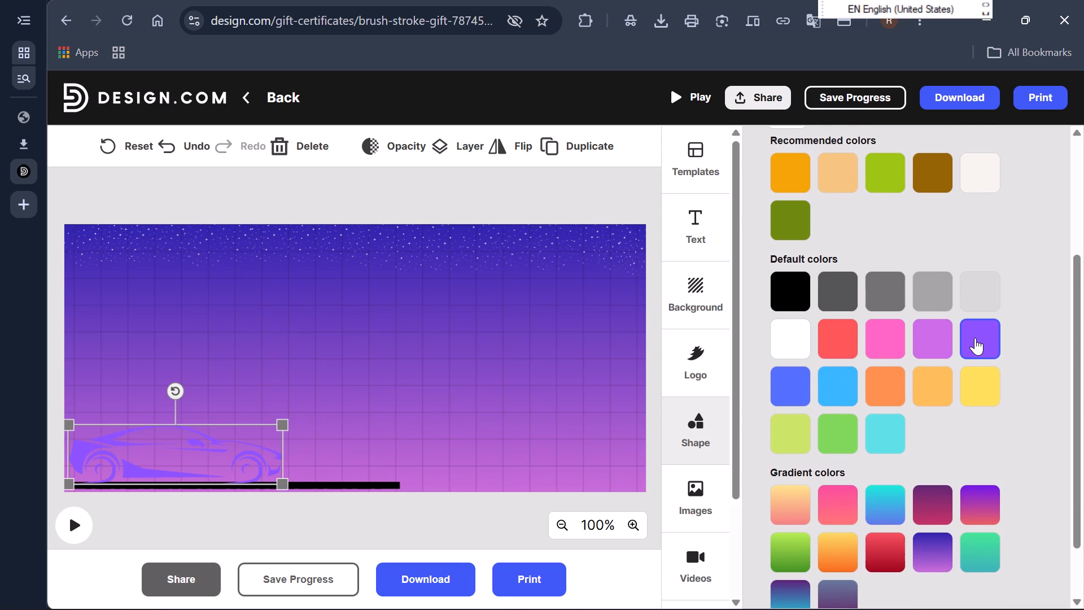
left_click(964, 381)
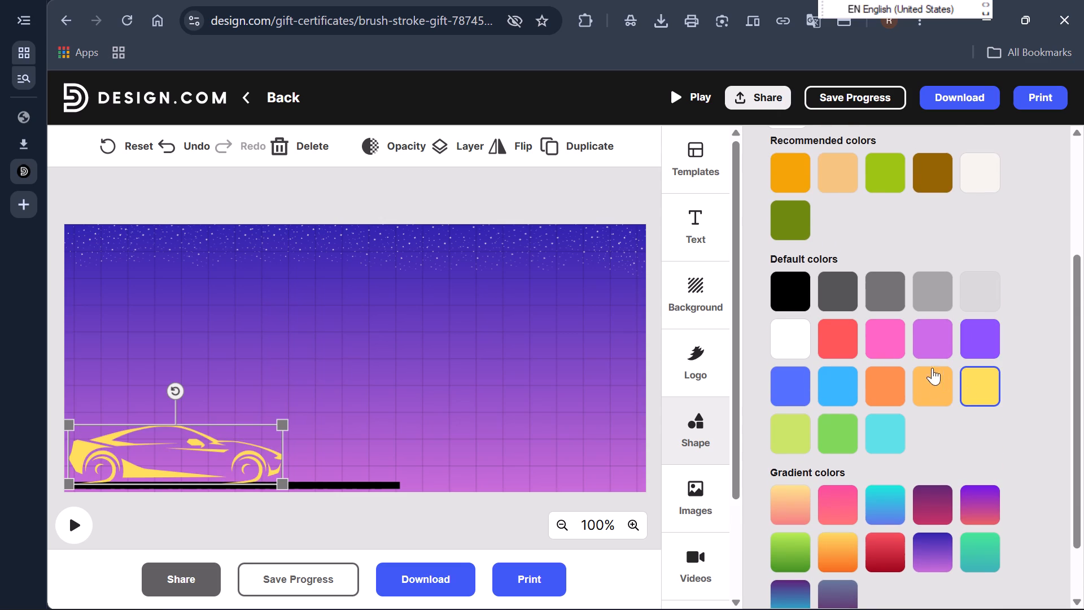
Recolor the car silhouette white.
left_click(794, 334)
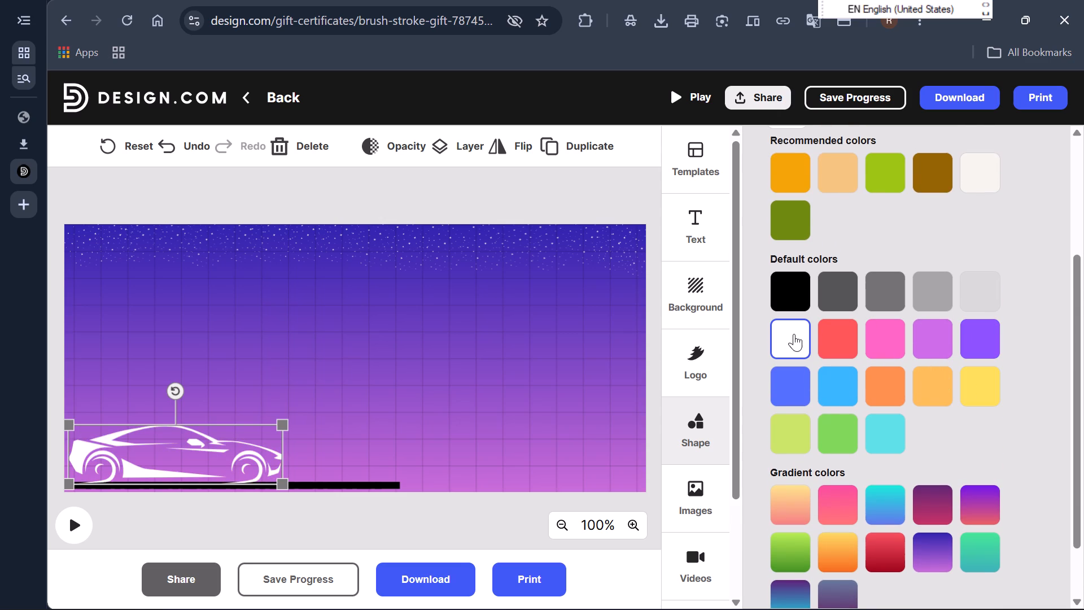
Duplicate both underscore texts together and align the copy with the originals, extending the road line to the certificate's right edge.
left_click_drag(406, 445, 380, 469)
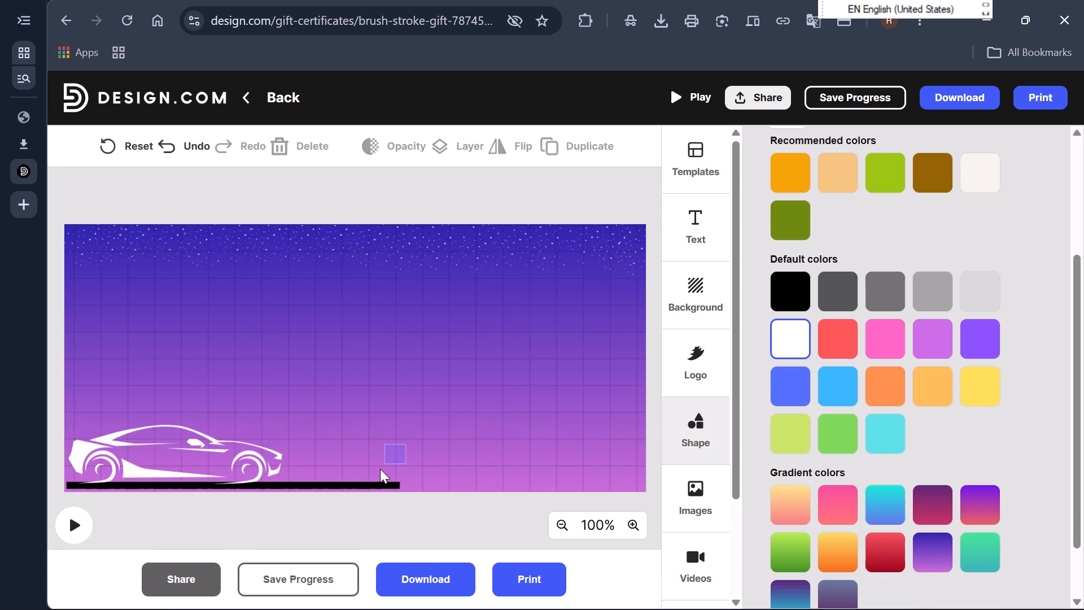
left_click_drag(380, 469, 359, 491)
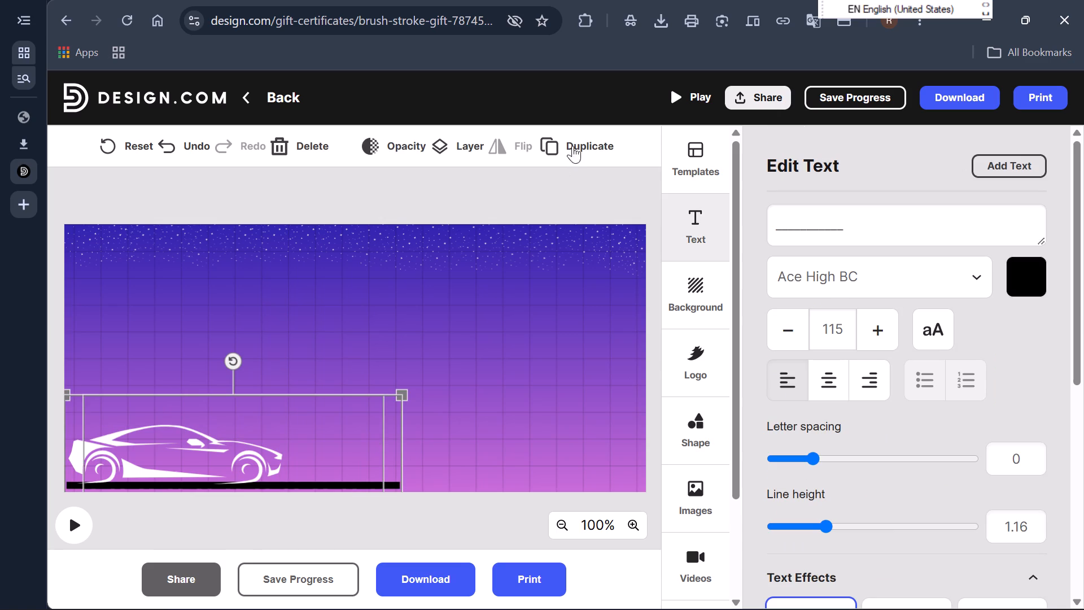
left_click(577, 140)
left_click_drag(357, 442, 569, 398)
left_click_drag(531, 408, 552, 413)
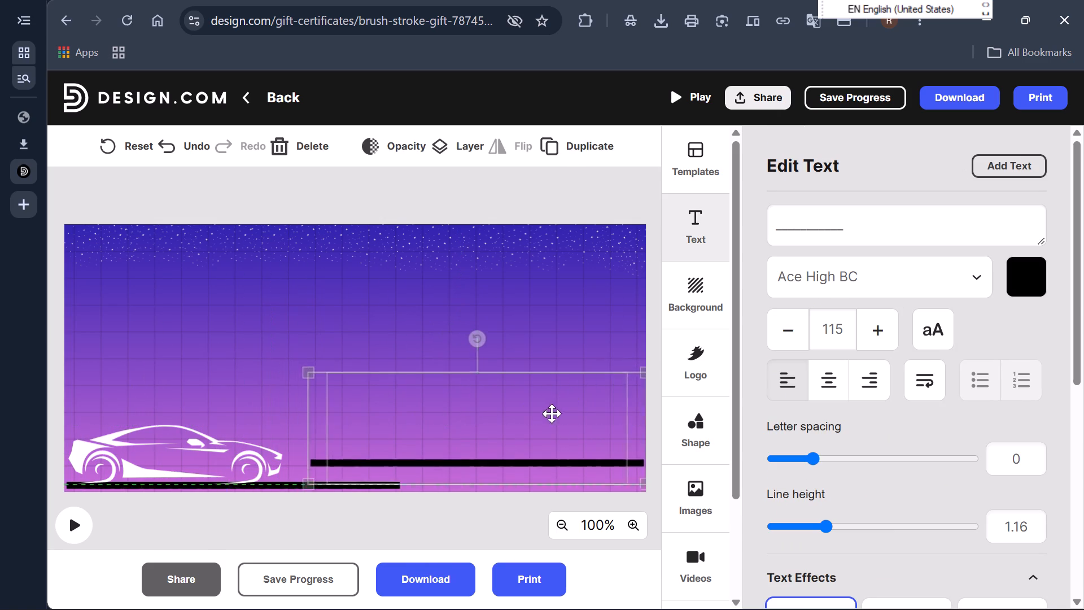
left_click_drag(552, 413, 597, 434)
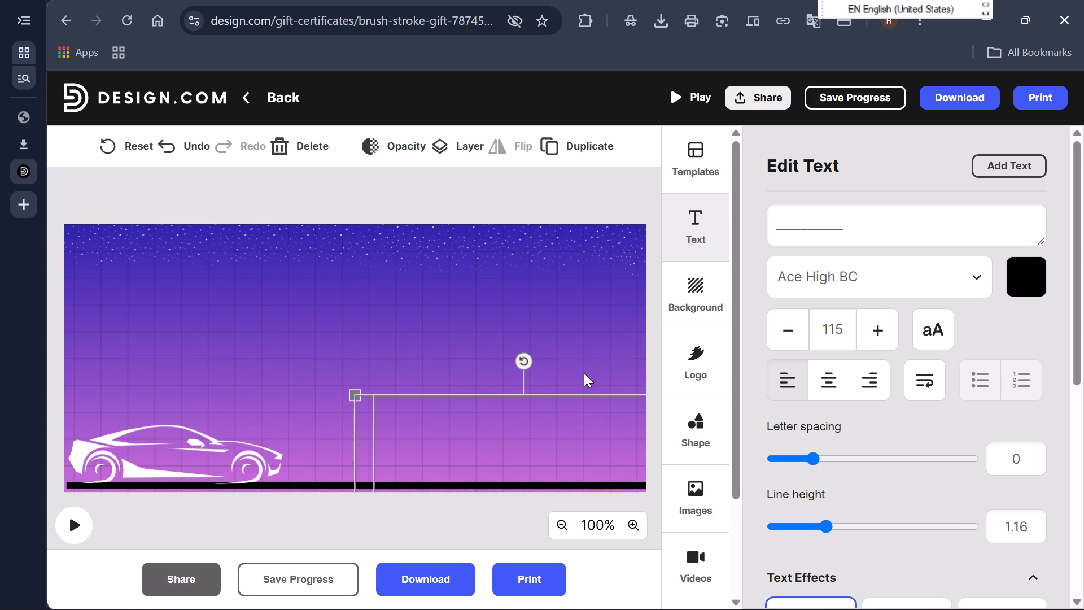
left_click(577, 339)
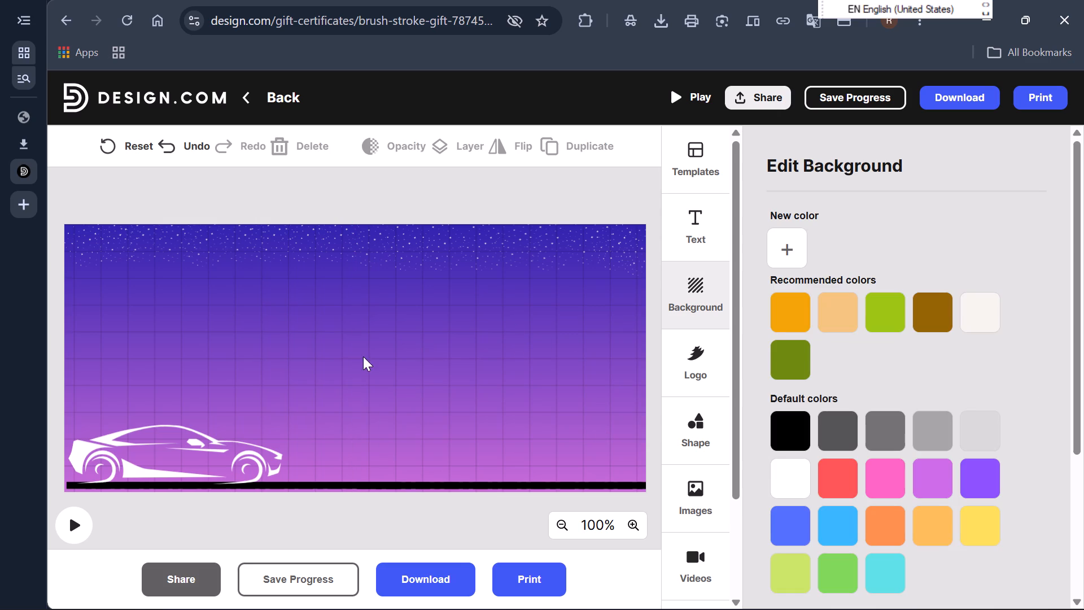
Add a new text element and place it across the upper part of the certificate, just below the top edge.
left_click(714, 214)
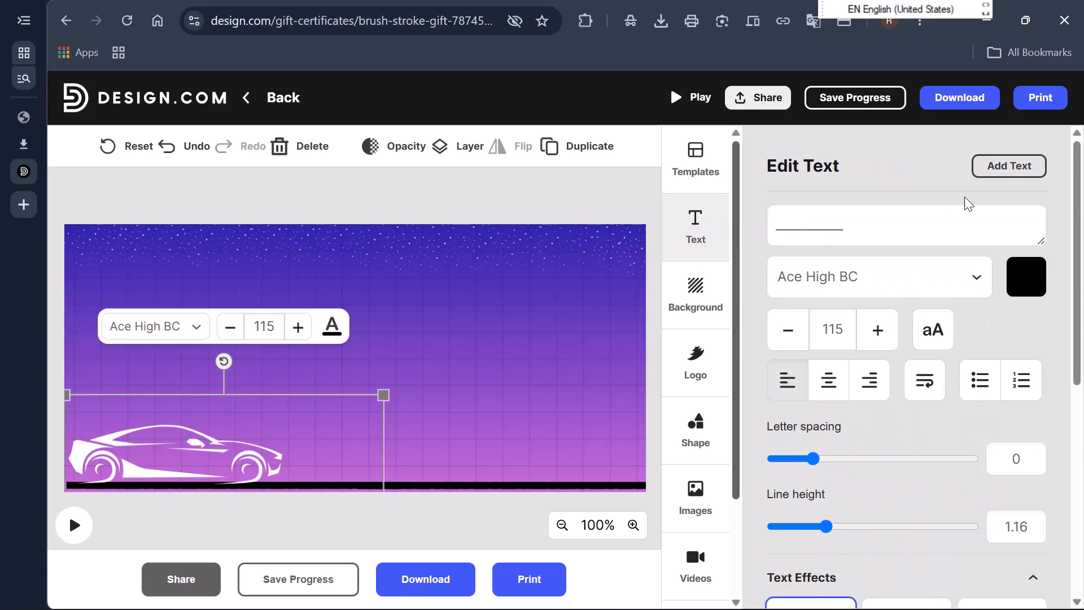
left_click(1003, 167)
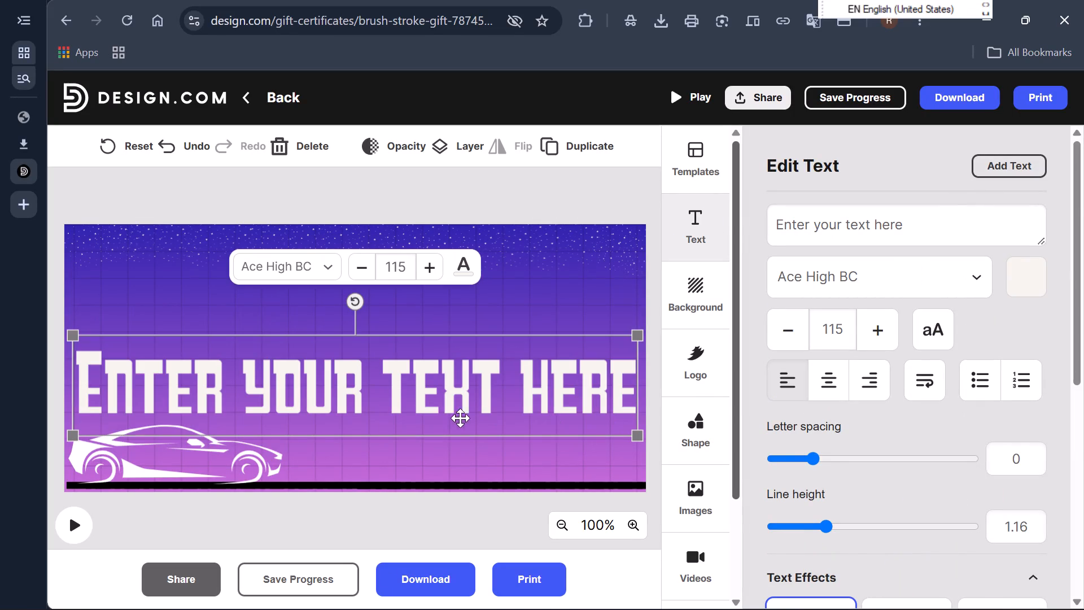
left_click_drag(436, 398, 435, 333)
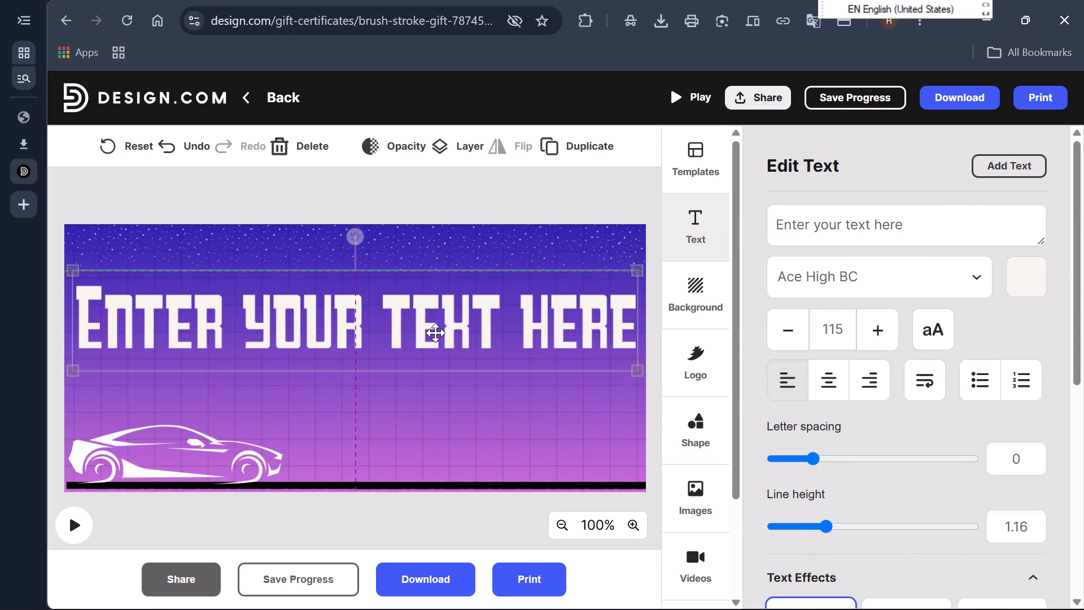
left_click_drag(435, 333, 436, 310)
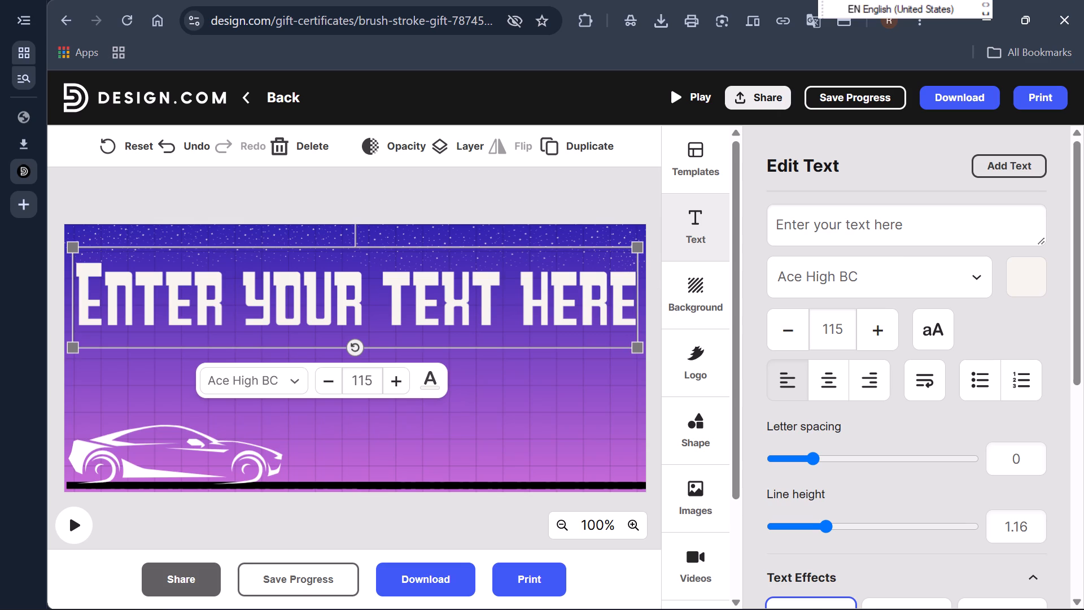
Change the new text's wording to "Enter the city of Joy".
left_click_drag(911, 228, 842, 238)
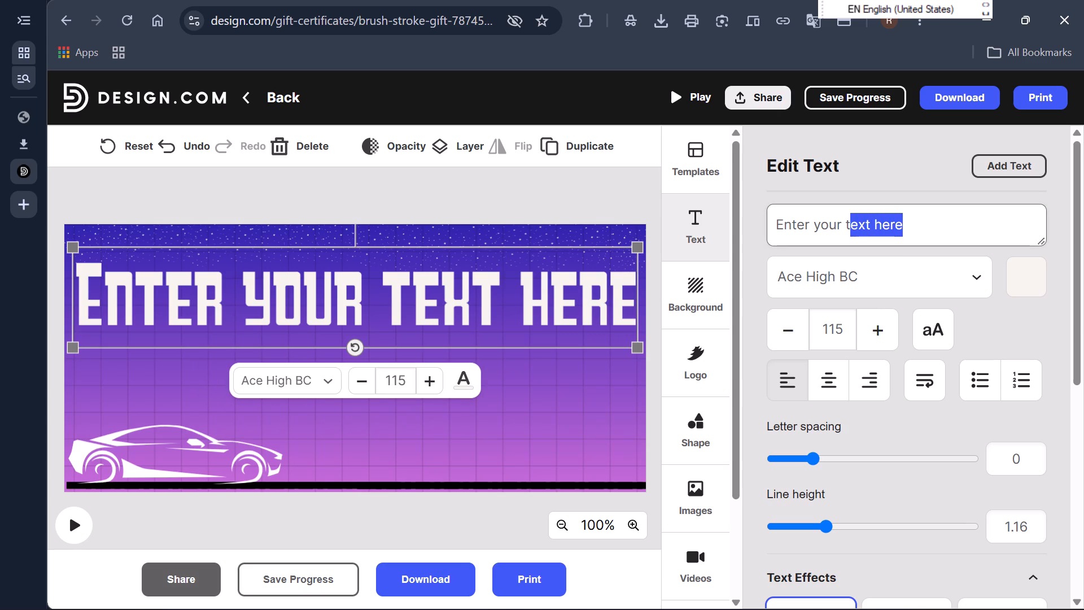
left_click_drag(842, 238, 813, 240)
key("BackSpace")
type("the city")
key("space")
type("o")
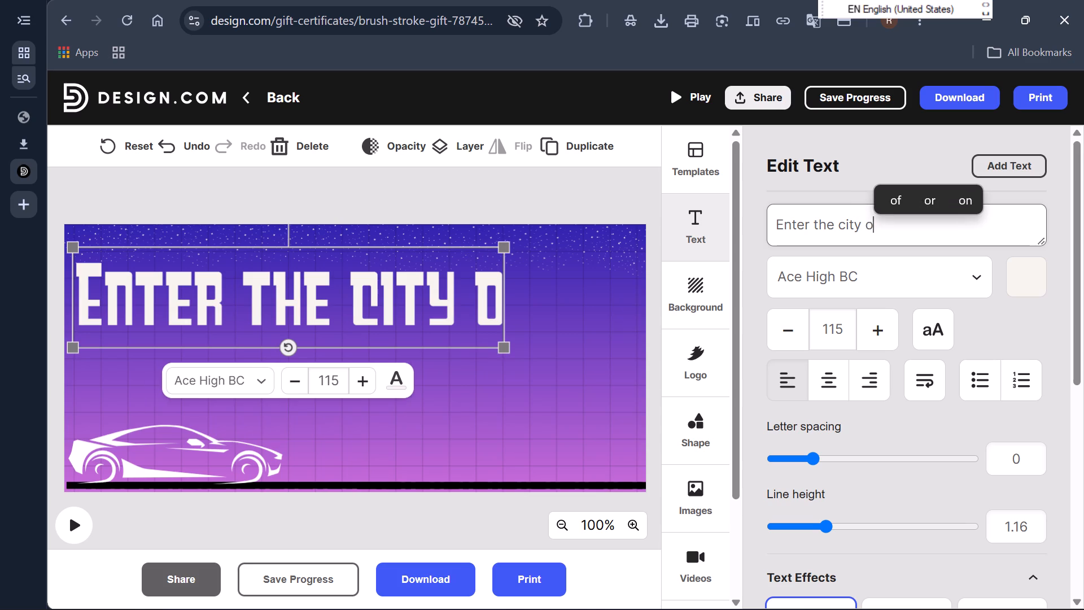
key("f")
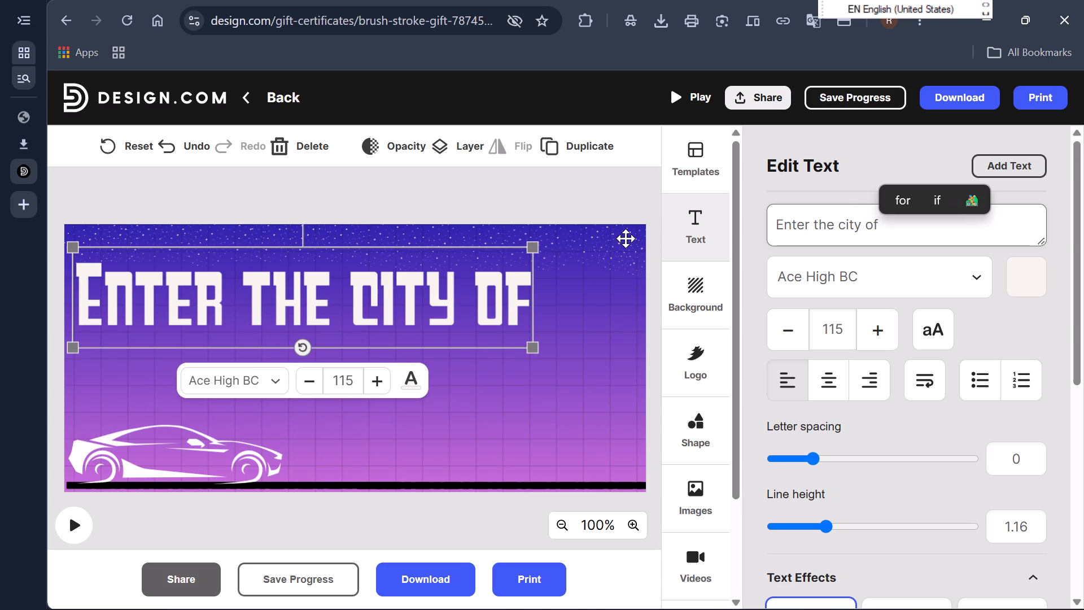
key("space")
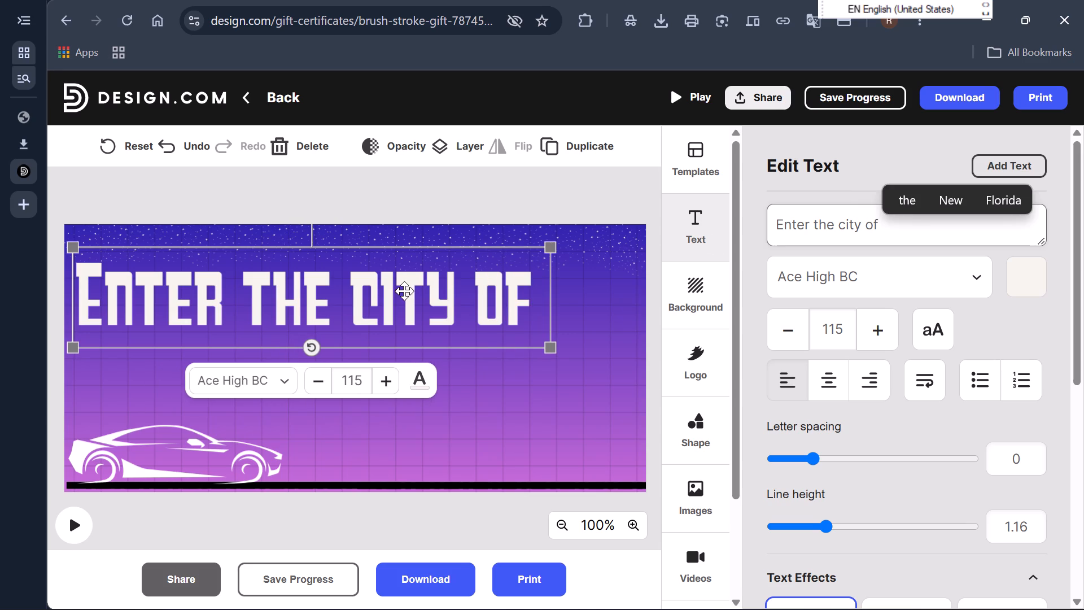
type("Joy")
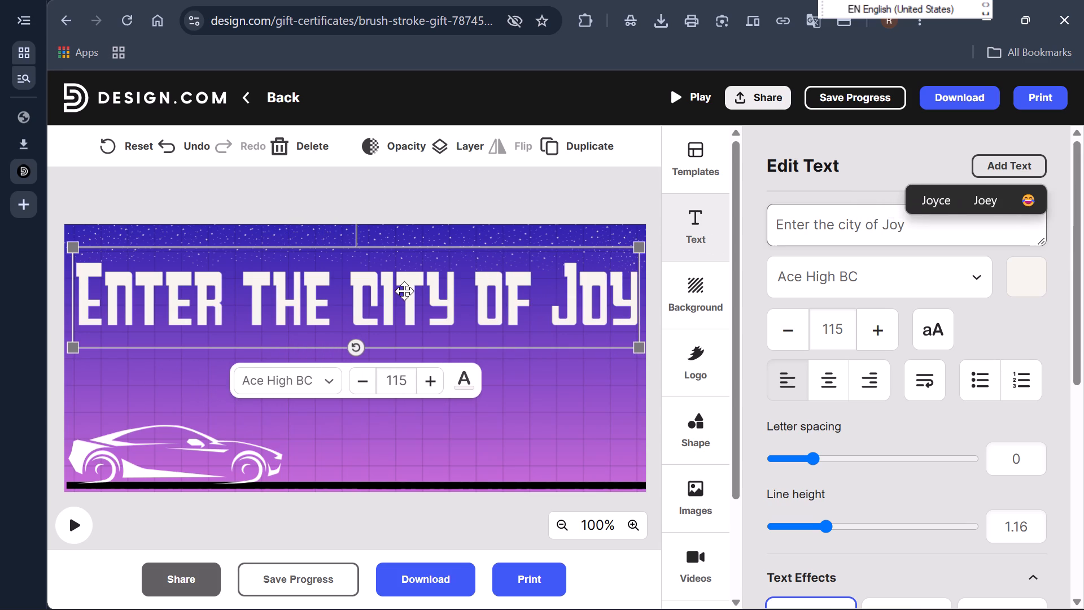
left_click(537, 395)
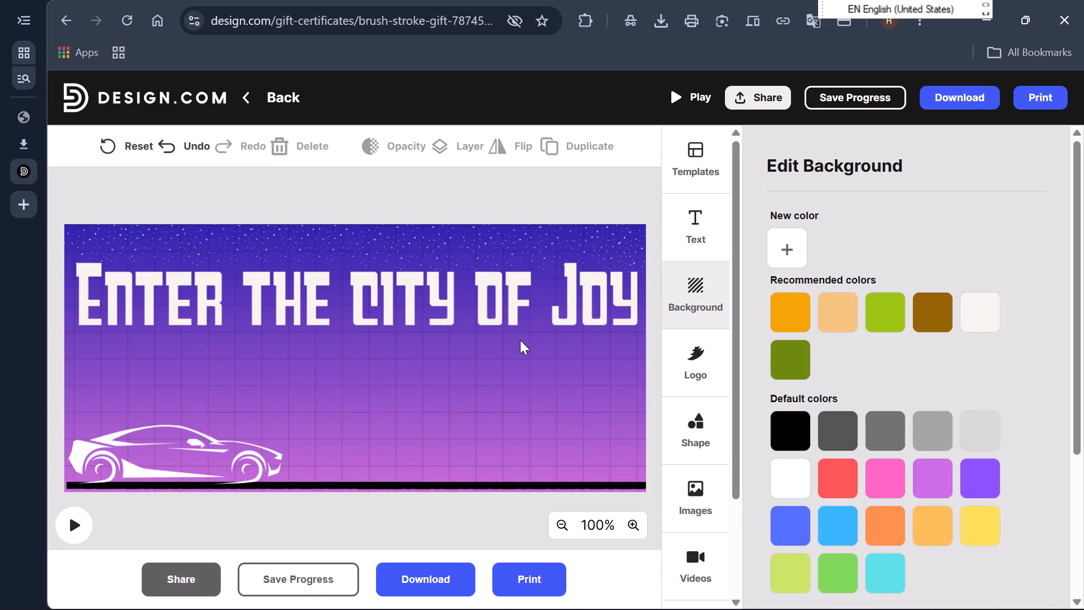
Give the "Enter the city of Joy" heading a black outline with thickness 6.
left_click(426, 290)
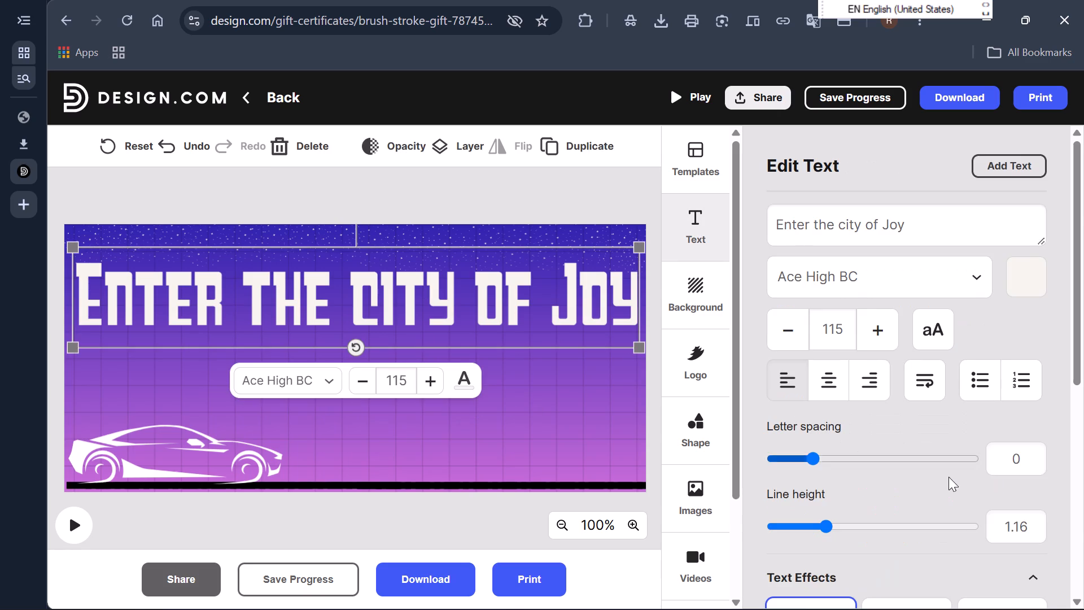
scroll(948, 477, "down", 3)
left_click(811, 493)
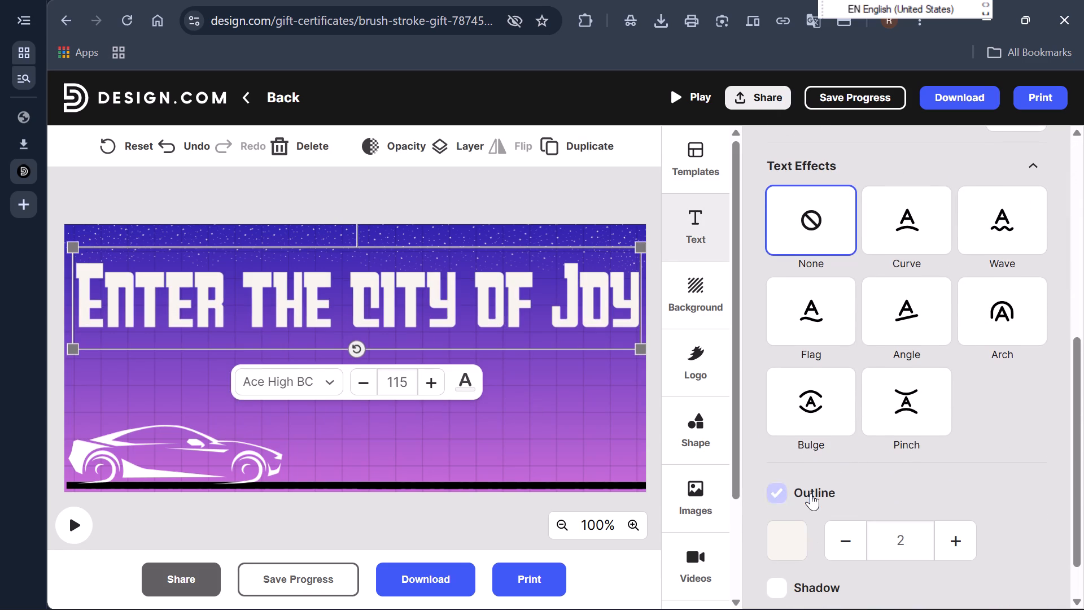
left_click(785, 541)
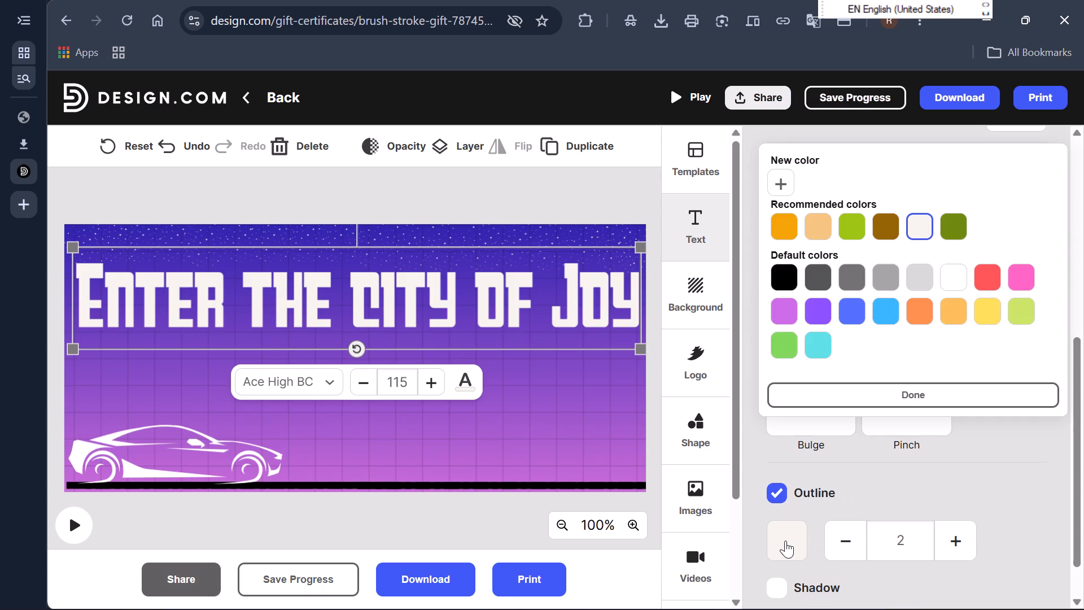
left_click(791, 279)
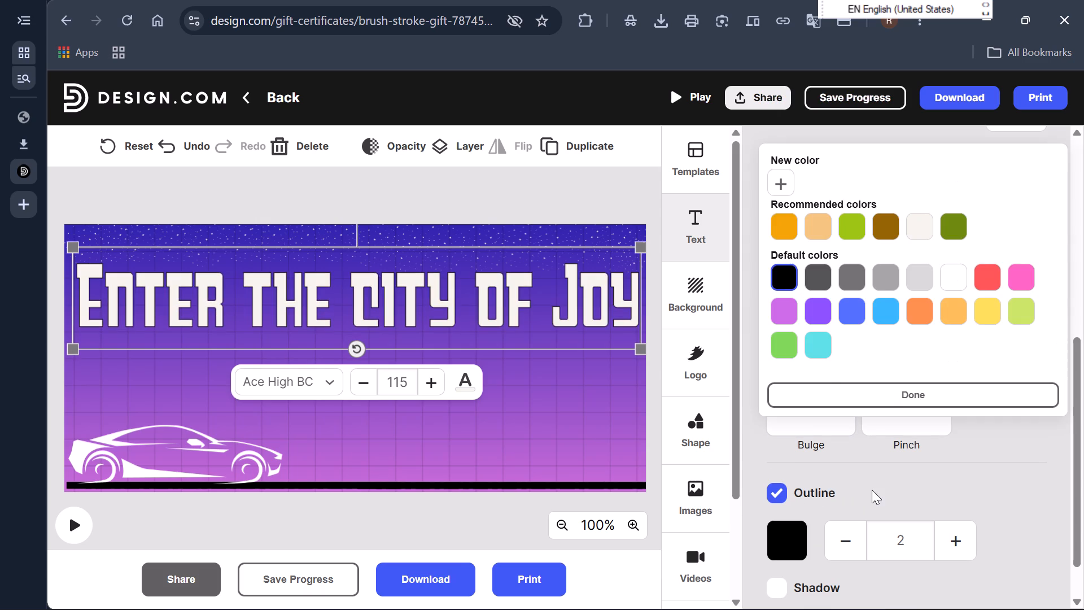
double_click(951, 537)
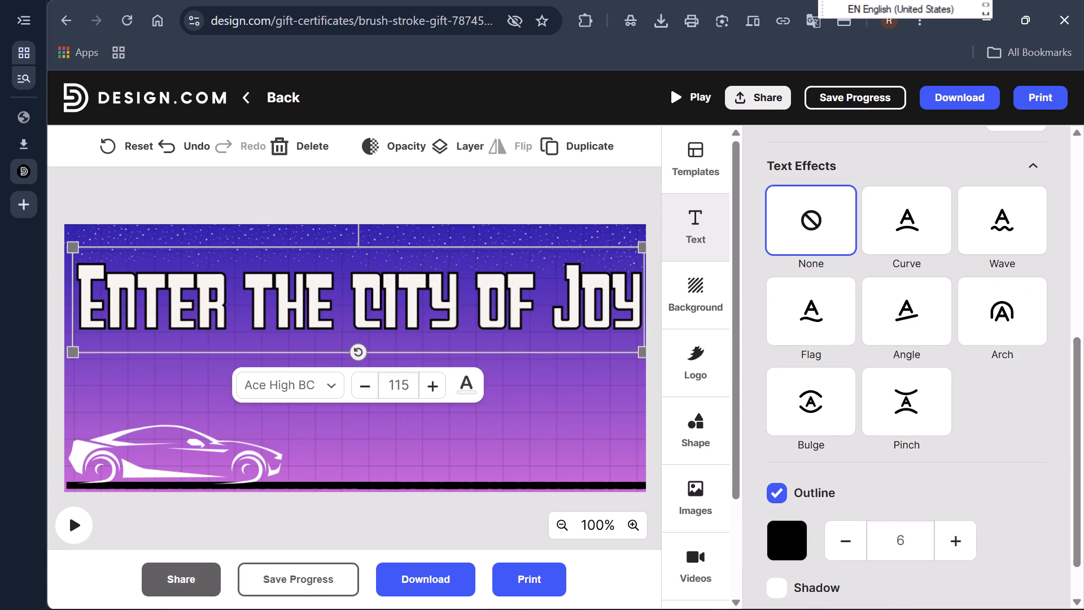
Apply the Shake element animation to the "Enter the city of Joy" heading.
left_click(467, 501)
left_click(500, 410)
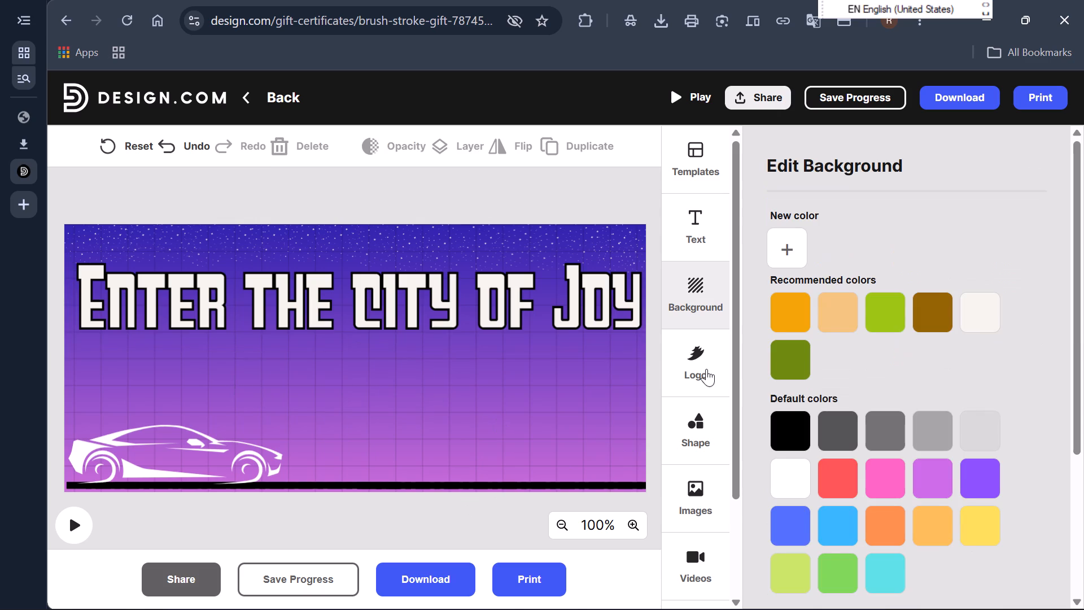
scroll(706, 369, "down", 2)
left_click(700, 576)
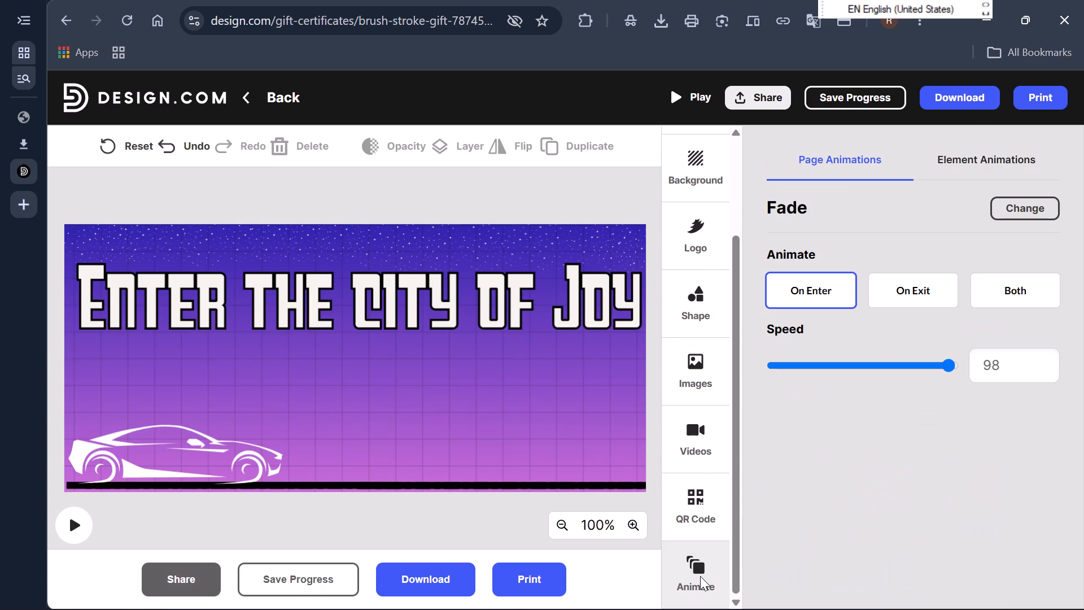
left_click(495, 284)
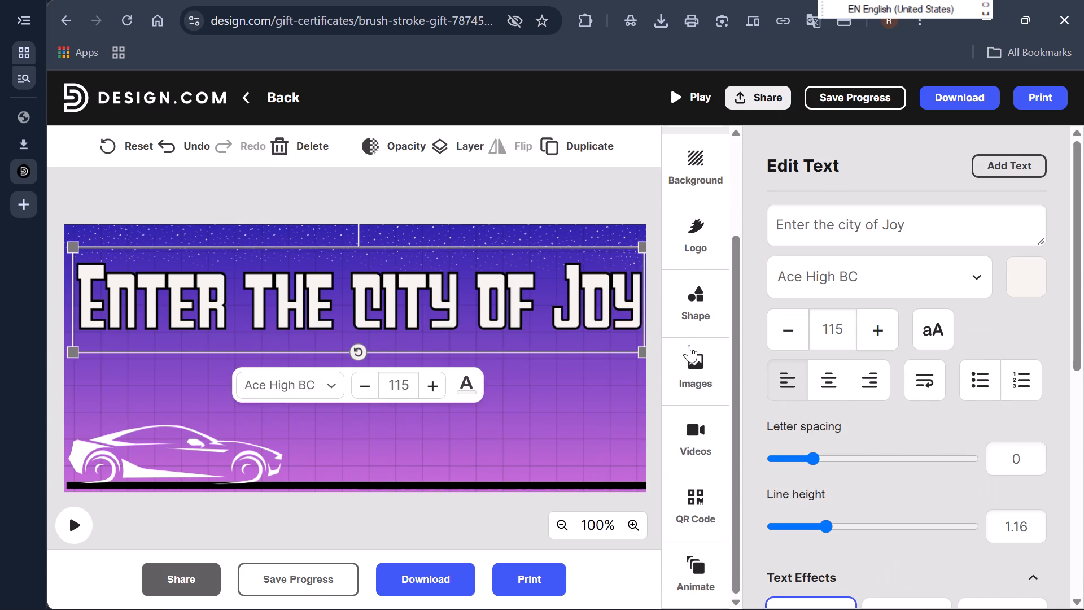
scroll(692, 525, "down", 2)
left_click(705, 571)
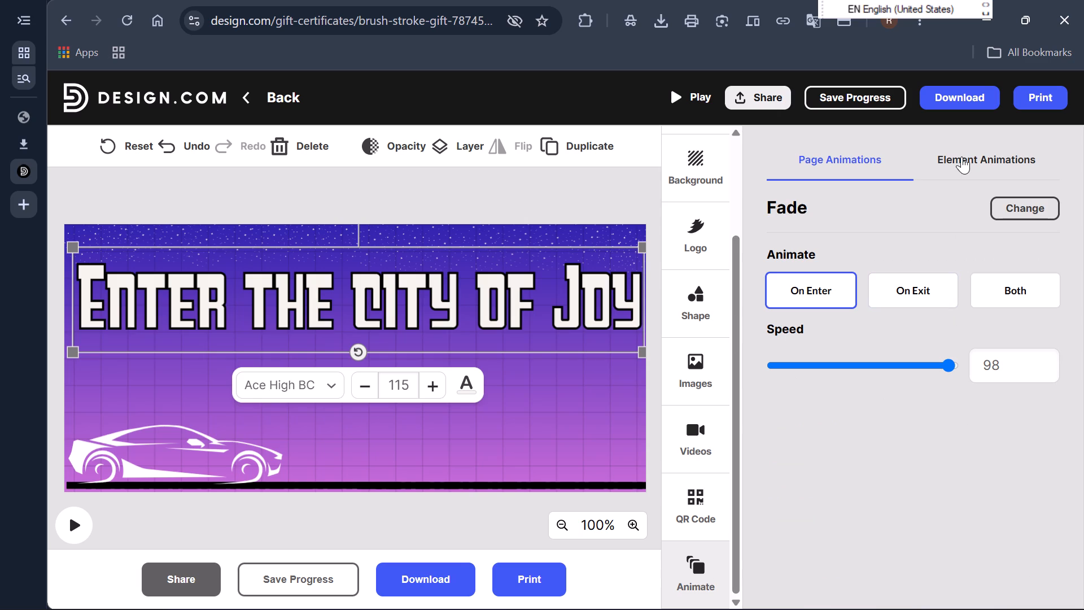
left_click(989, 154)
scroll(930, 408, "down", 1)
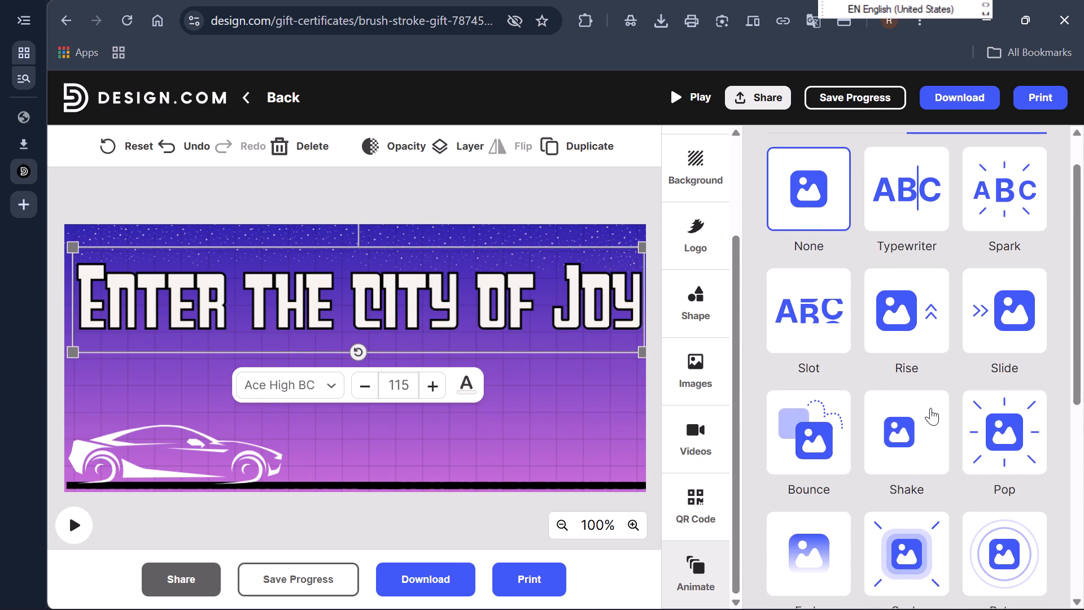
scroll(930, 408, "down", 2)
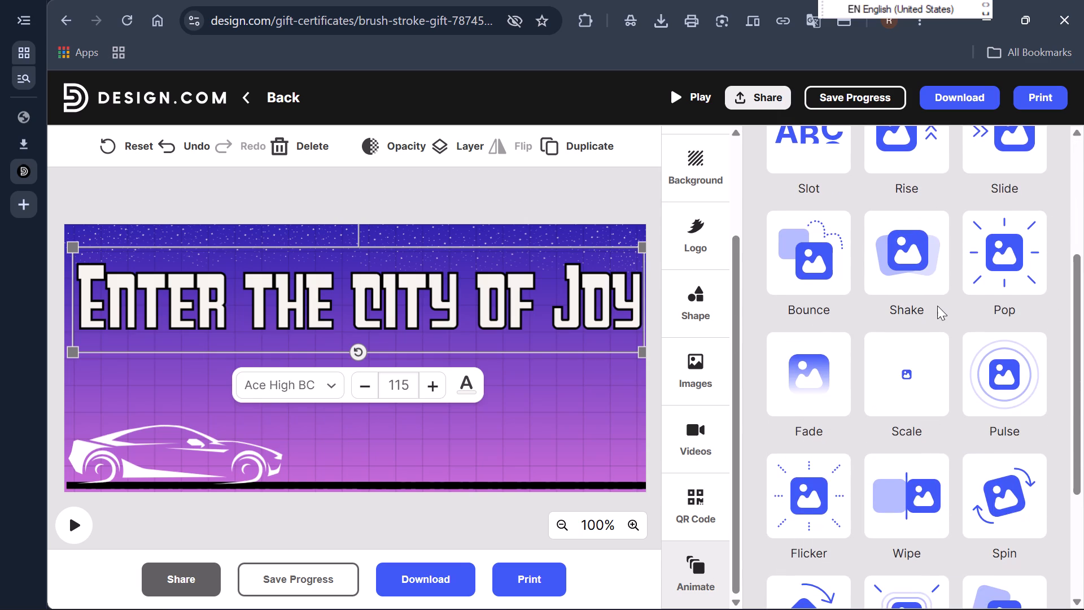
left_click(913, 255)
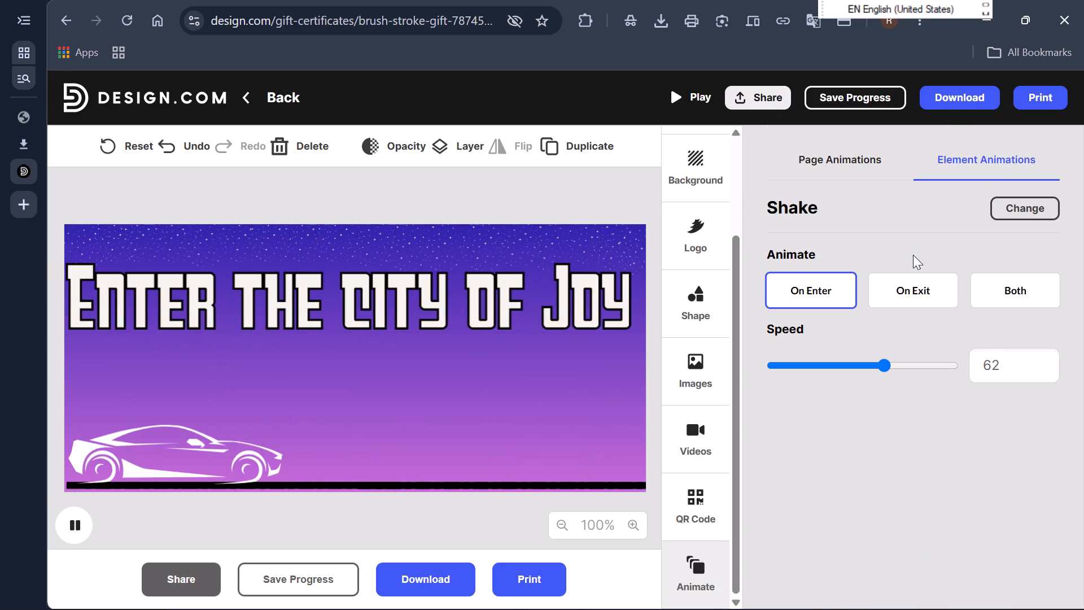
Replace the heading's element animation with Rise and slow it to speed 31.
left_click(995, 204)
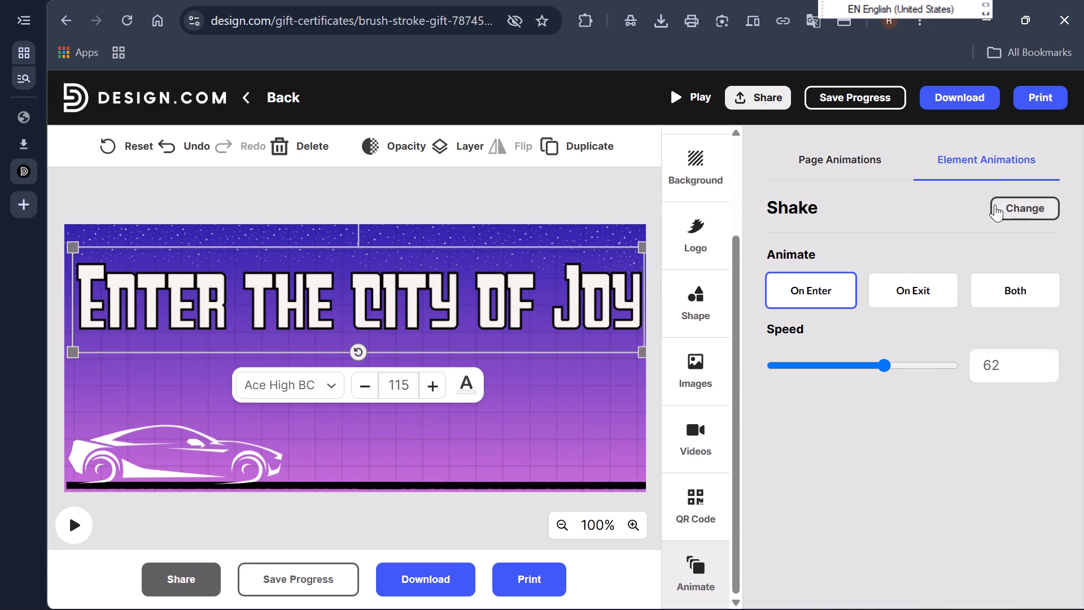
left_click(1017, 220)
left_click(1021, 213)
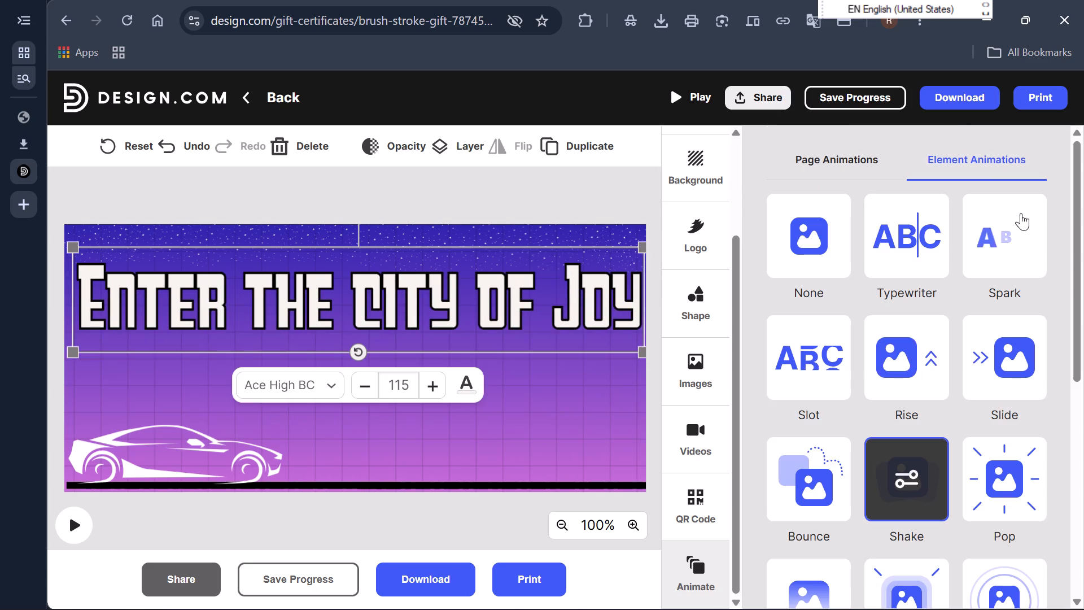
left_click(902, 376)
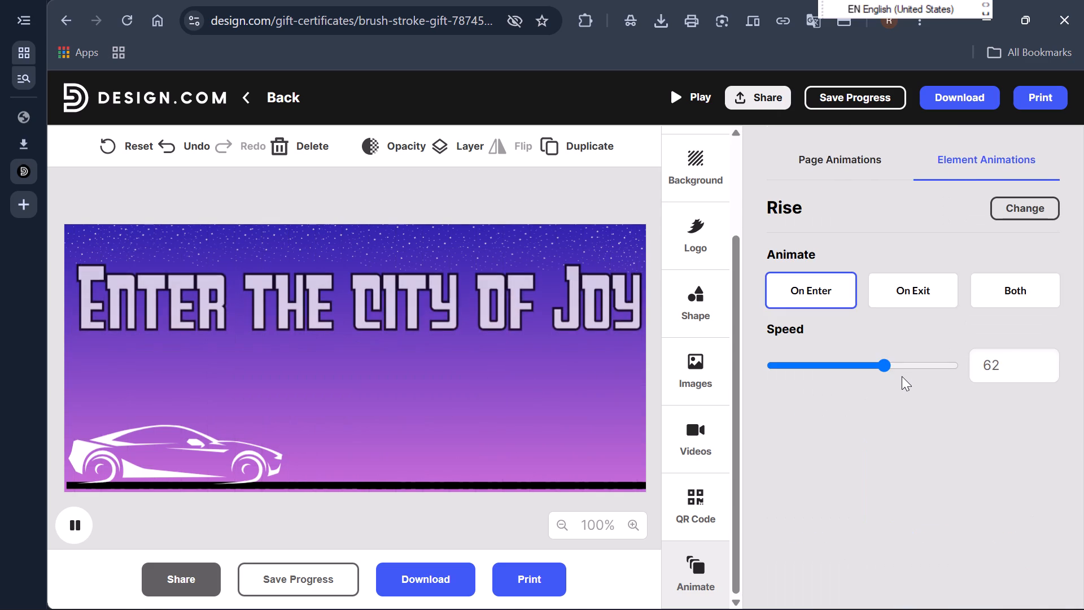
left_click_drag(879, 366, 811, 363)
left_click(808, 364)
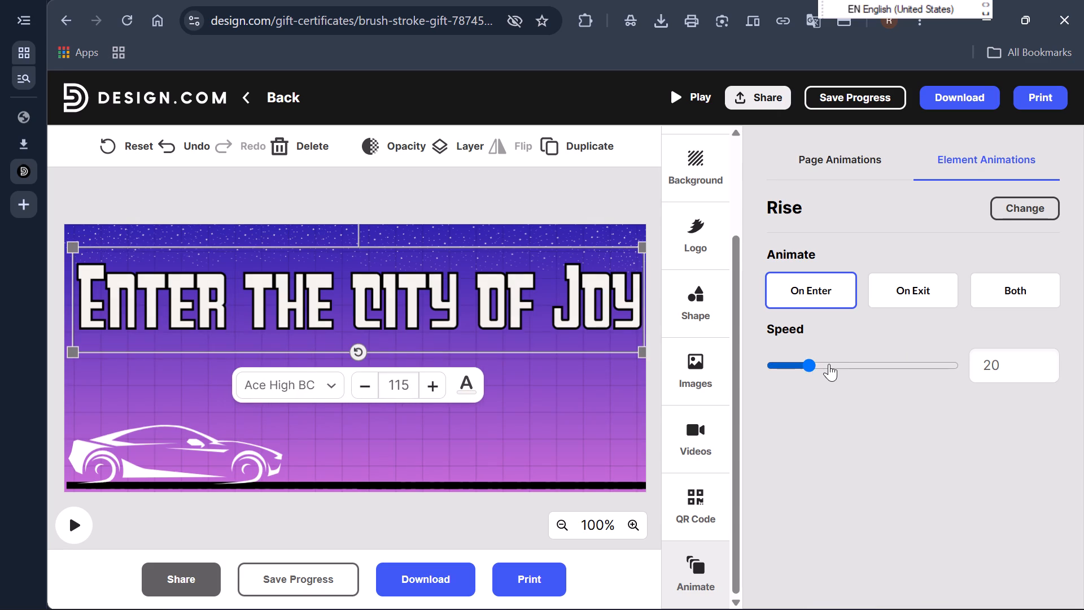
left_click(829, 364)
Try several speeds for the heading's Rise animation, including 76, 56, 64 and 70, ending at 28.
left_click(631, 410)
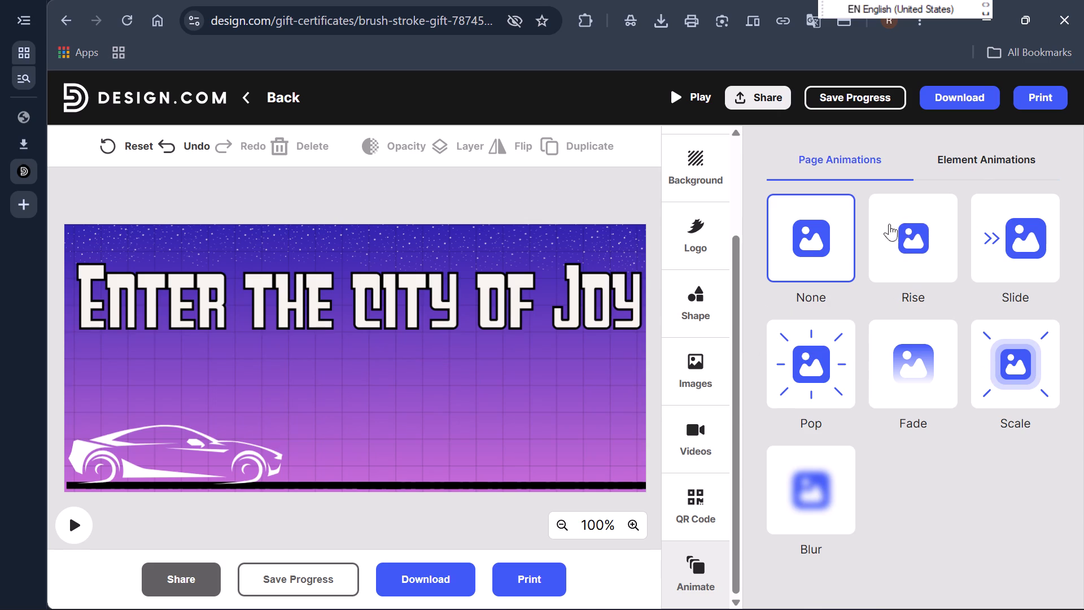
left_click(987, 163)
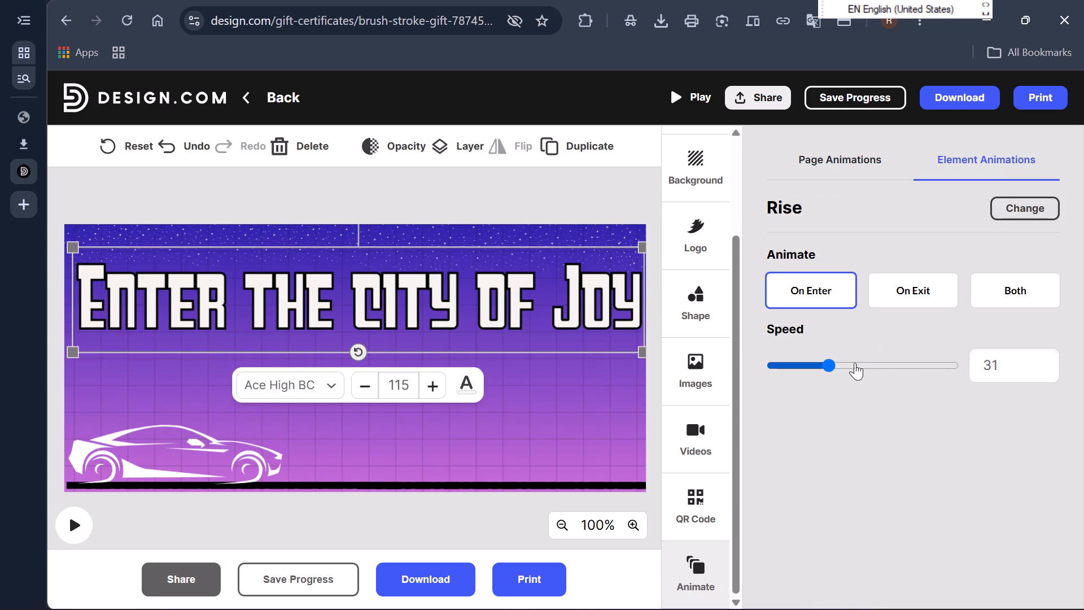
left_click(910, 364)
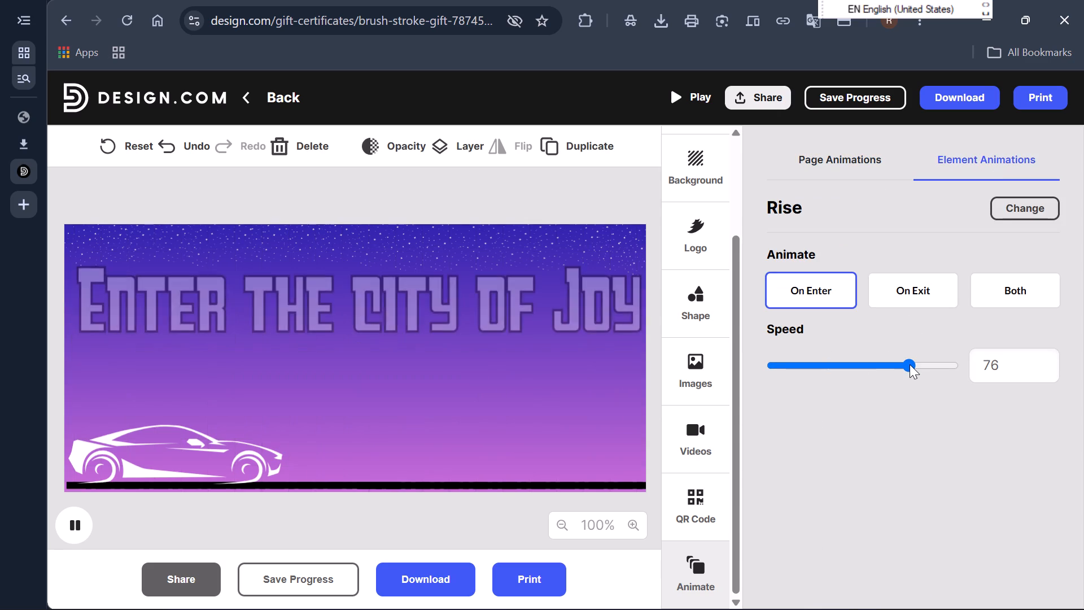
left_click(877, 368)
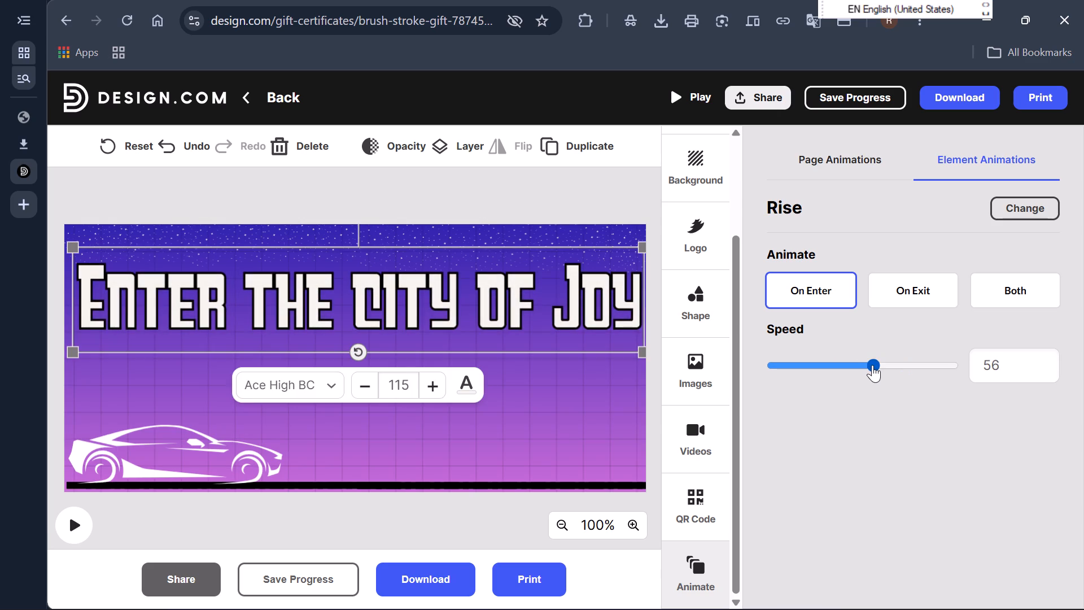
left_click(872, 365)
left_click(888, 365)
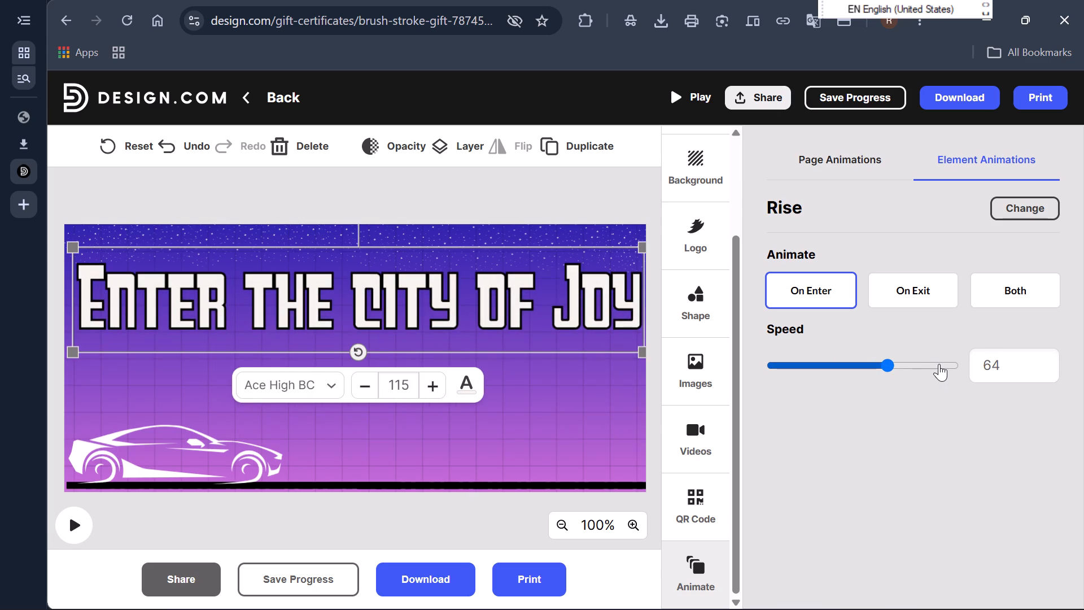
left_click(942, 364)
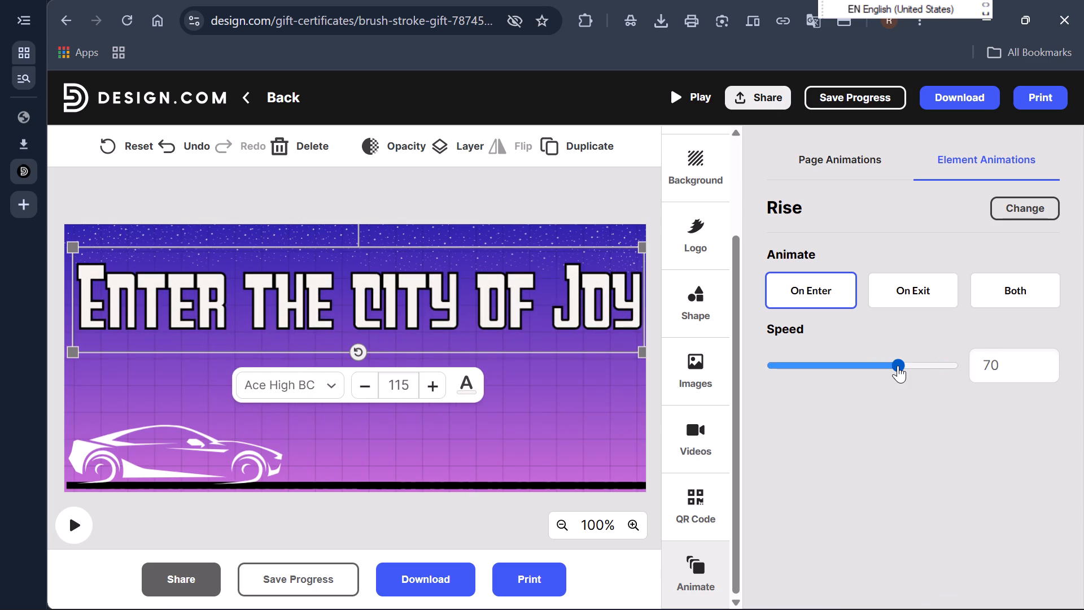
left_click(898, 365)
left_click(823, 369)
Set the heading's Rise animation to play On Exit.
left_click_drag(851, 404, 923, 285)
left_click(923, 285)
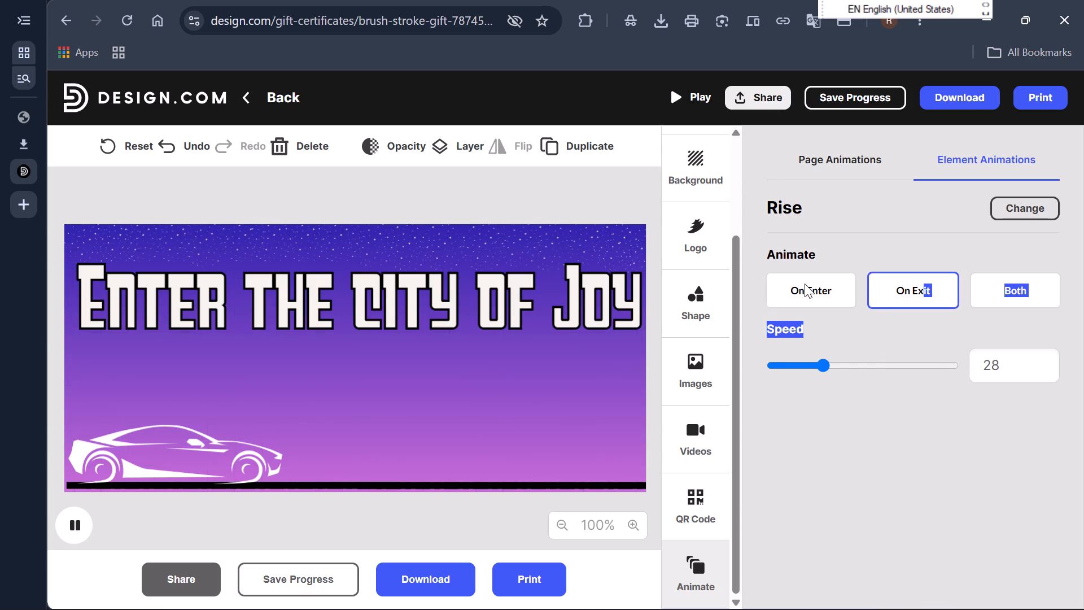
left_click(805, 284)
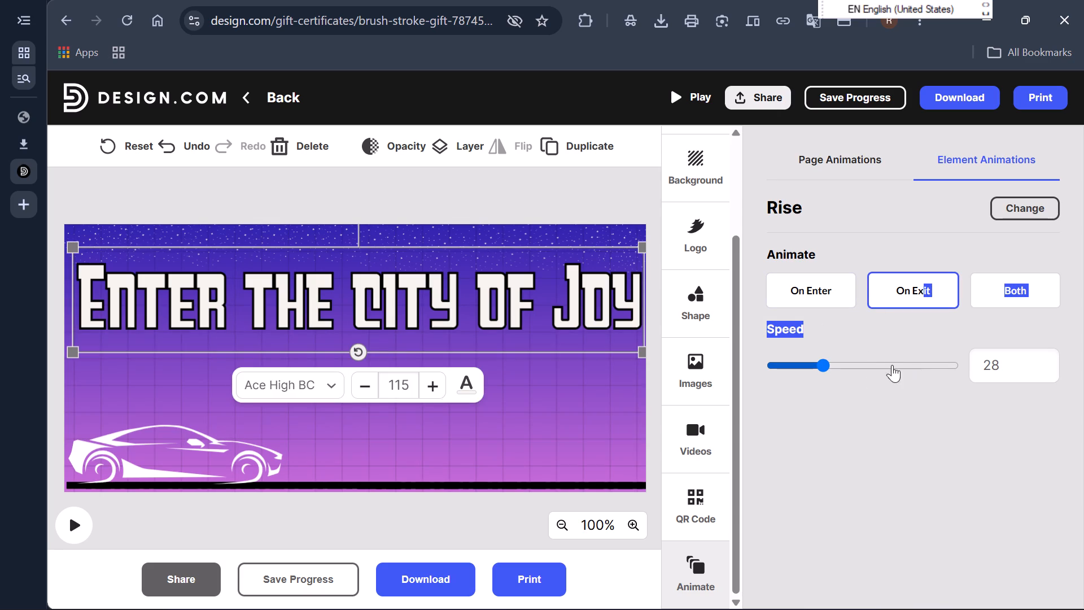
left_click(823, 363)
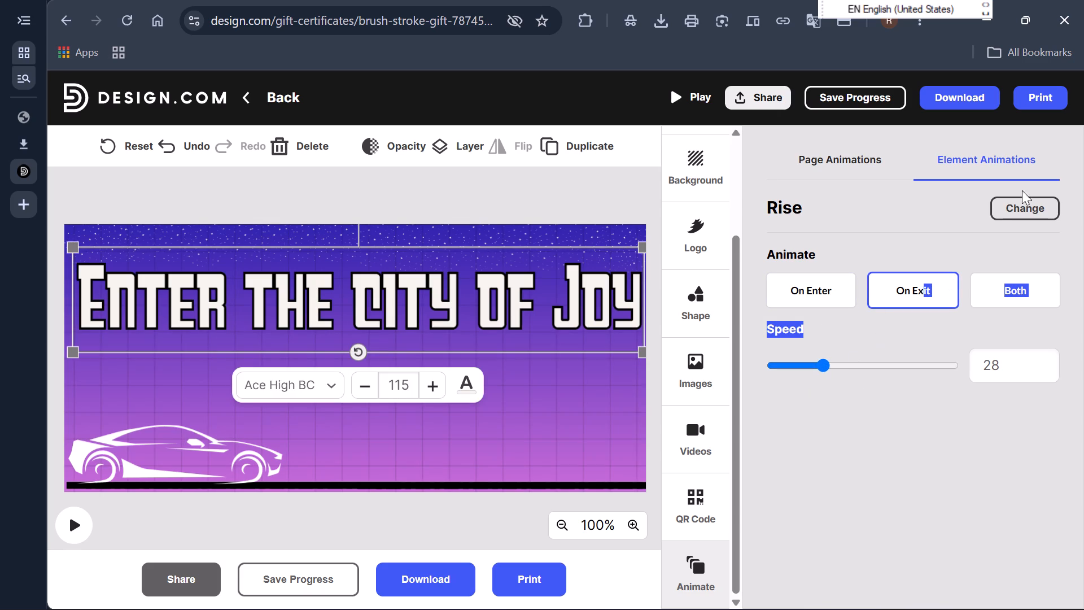
Change the heading's element animation to Slide and set its speed to 90.
left_click(1020, 204)
left_click(1022, 359)
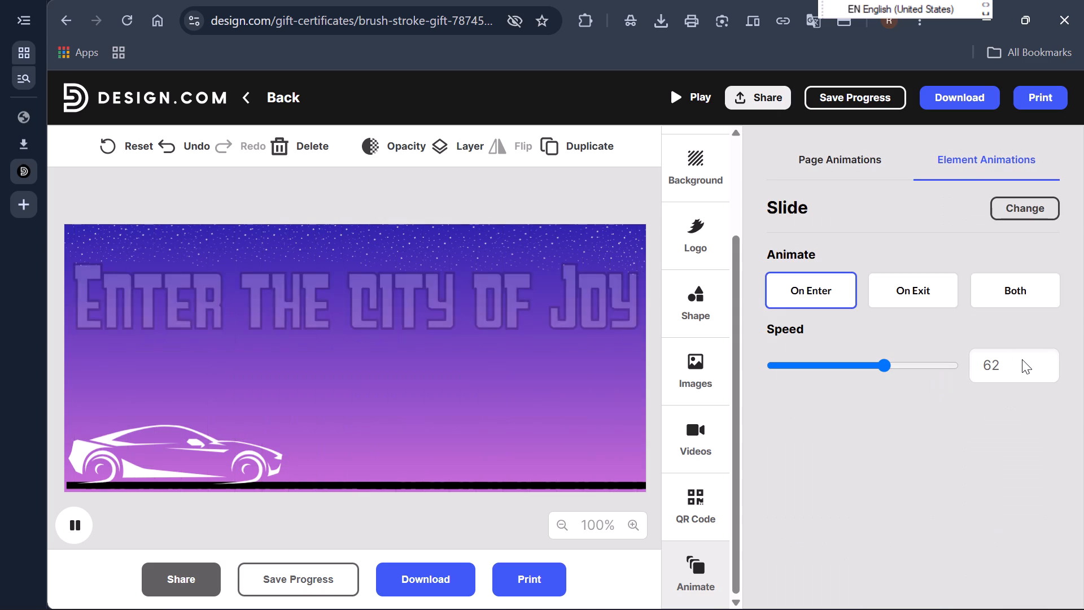
left_click(942, 364)
left_click(934, 366)
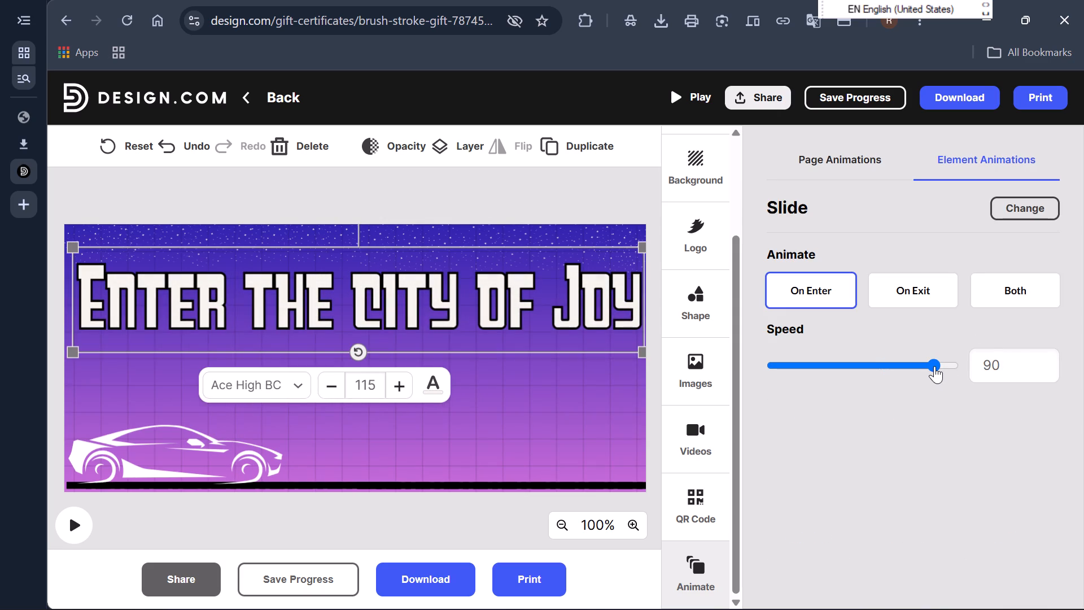
left_click(842, 433)
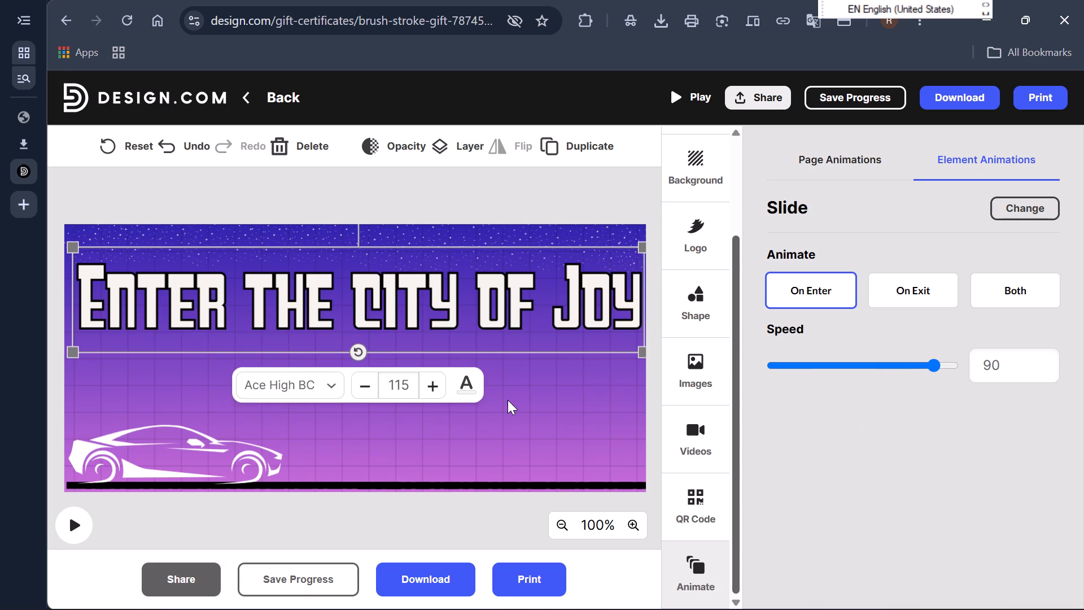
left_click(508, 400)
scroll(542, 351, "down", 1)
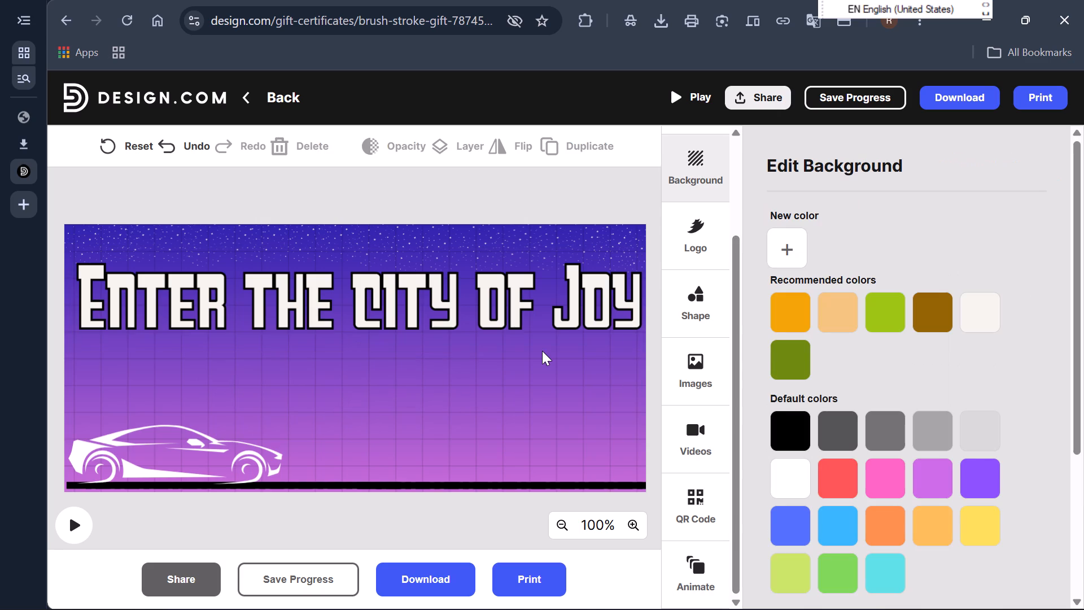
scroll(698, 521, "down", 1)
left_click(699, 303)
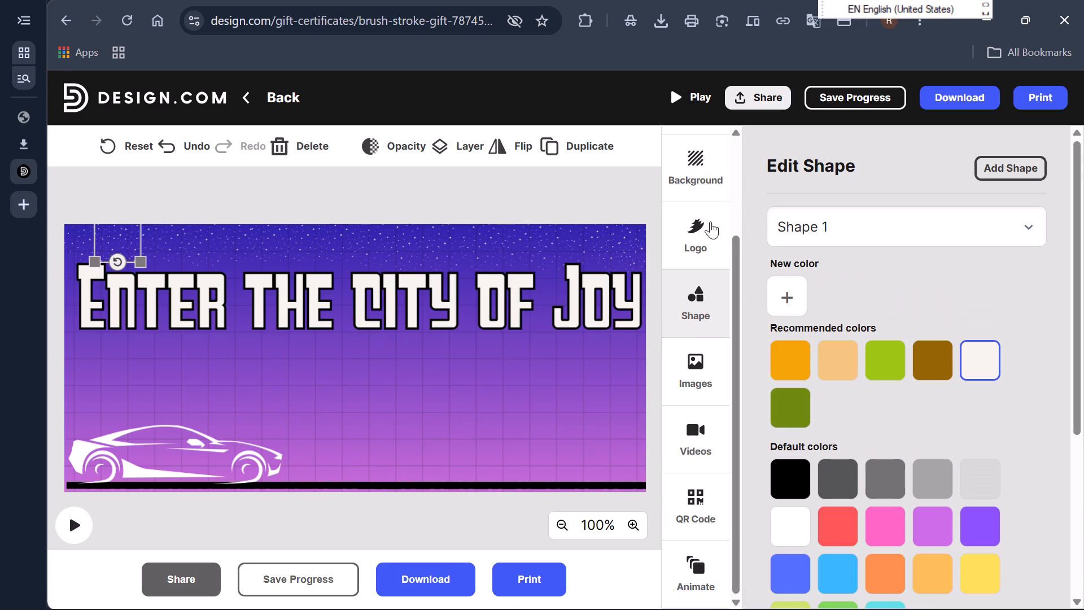
Add a second text element, shrink it to size 77 and place it roughly centred just below the "Enter the city of Joy" heading.
scroll(685, 310, "up", 2)
left_click(706, 202)
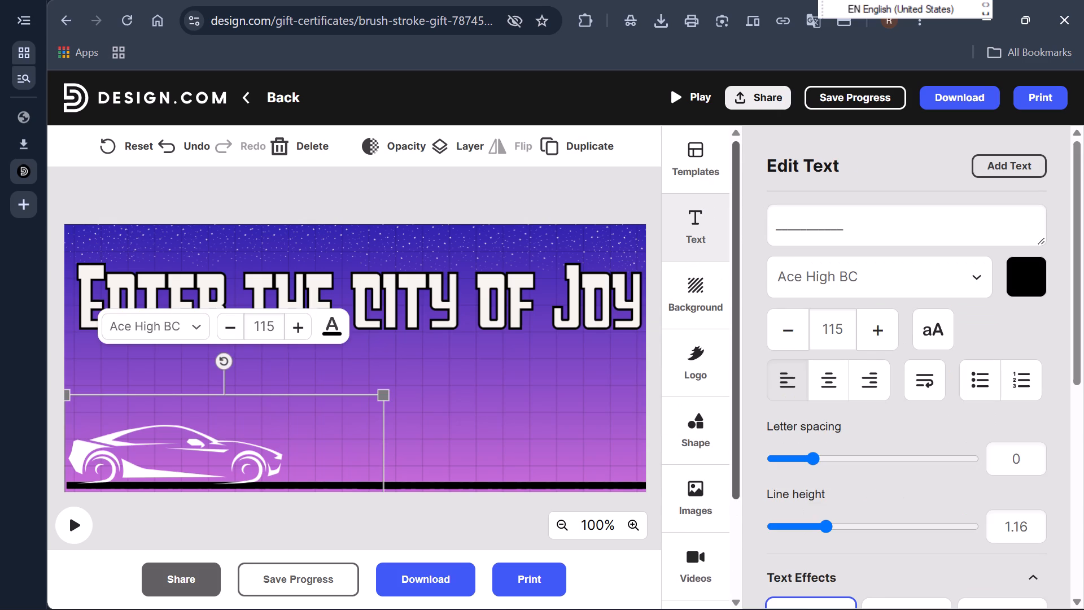
left_click(1007, 168)
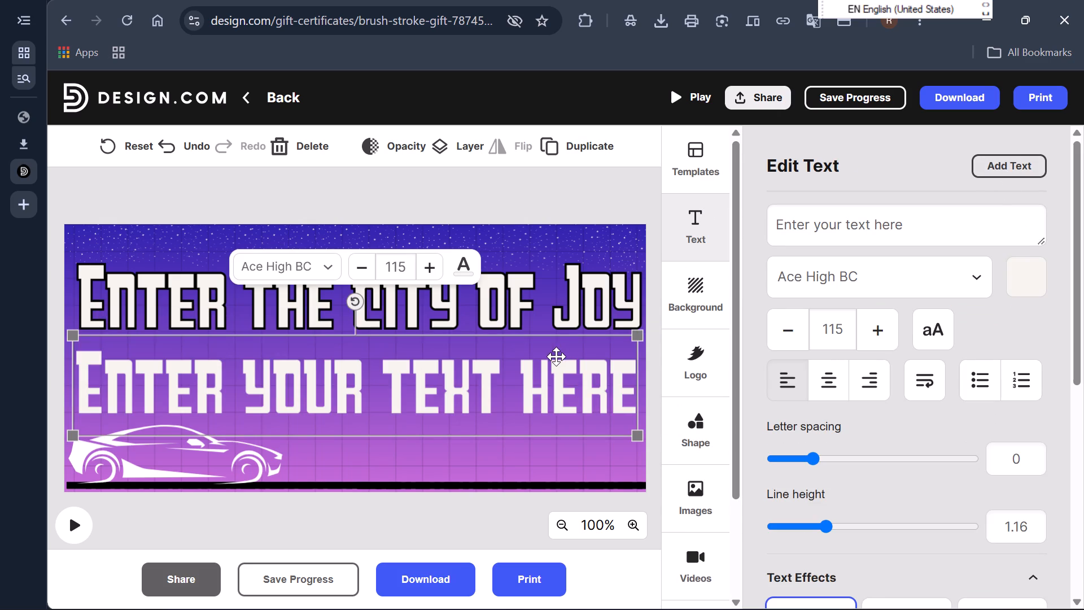
left_click_drag(639, 337, 484, 400)
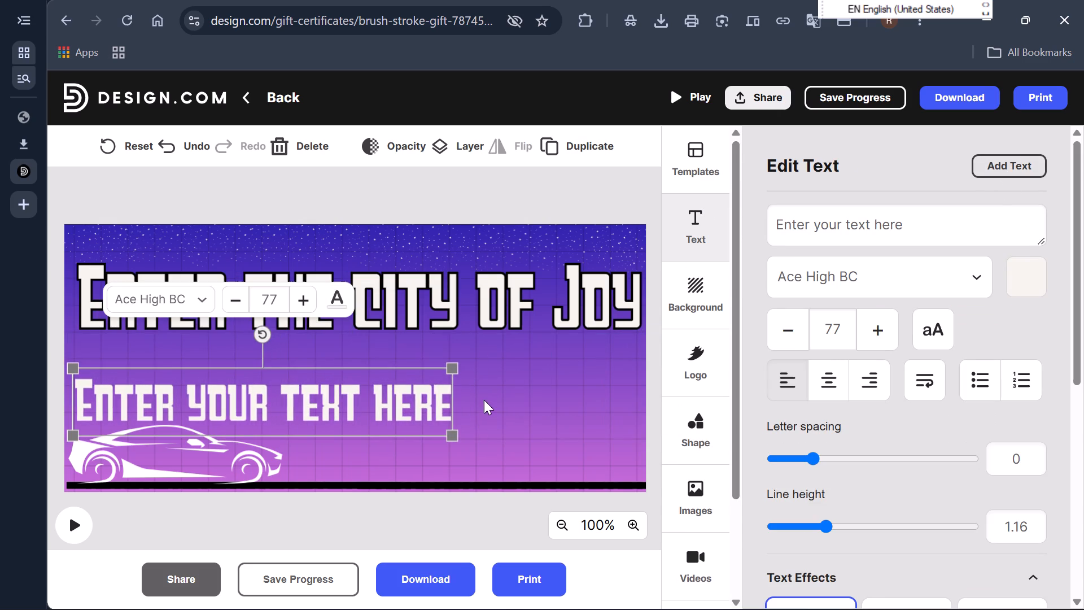
left_click_drag(359, 408, 471, 368)
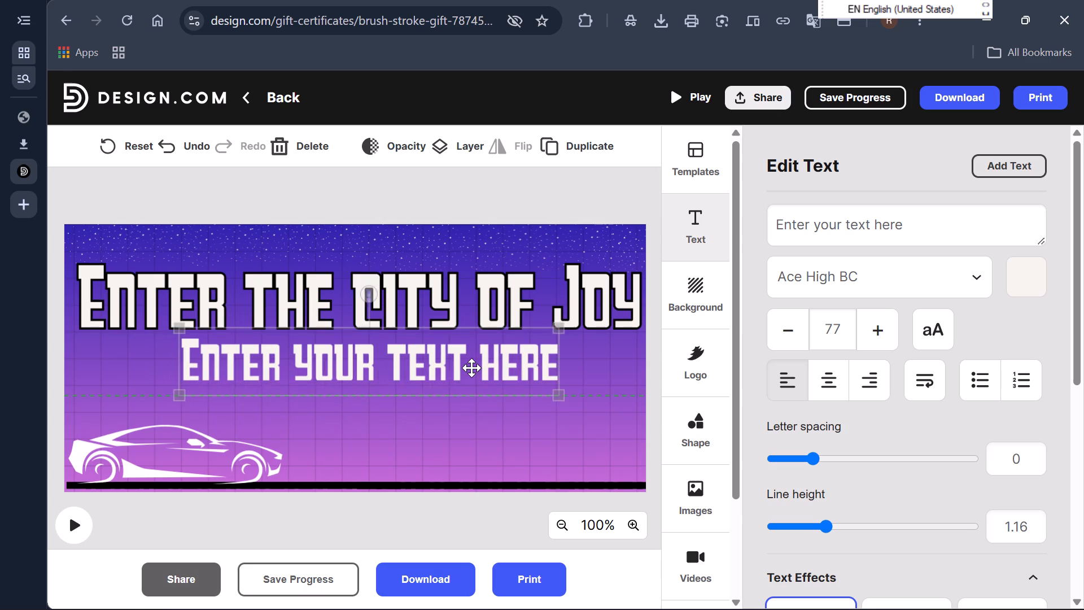
left_click_drag(471, 368, 477, 368)
Replace the placeholder in the text element below the heading with "With".
left_click_drag(923, 223, 666, 260)
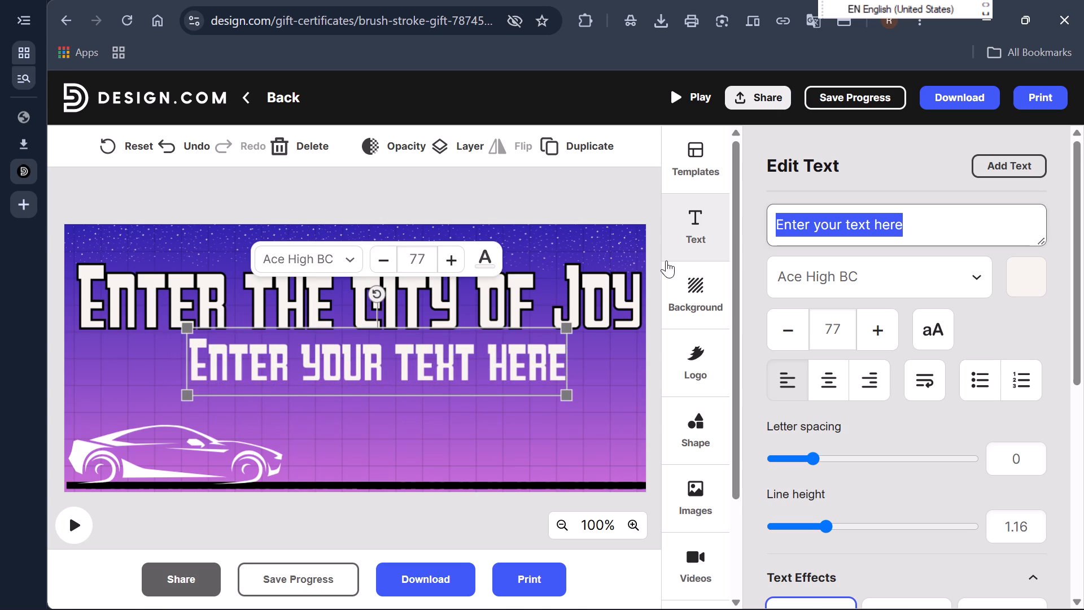
key("BackSpace")
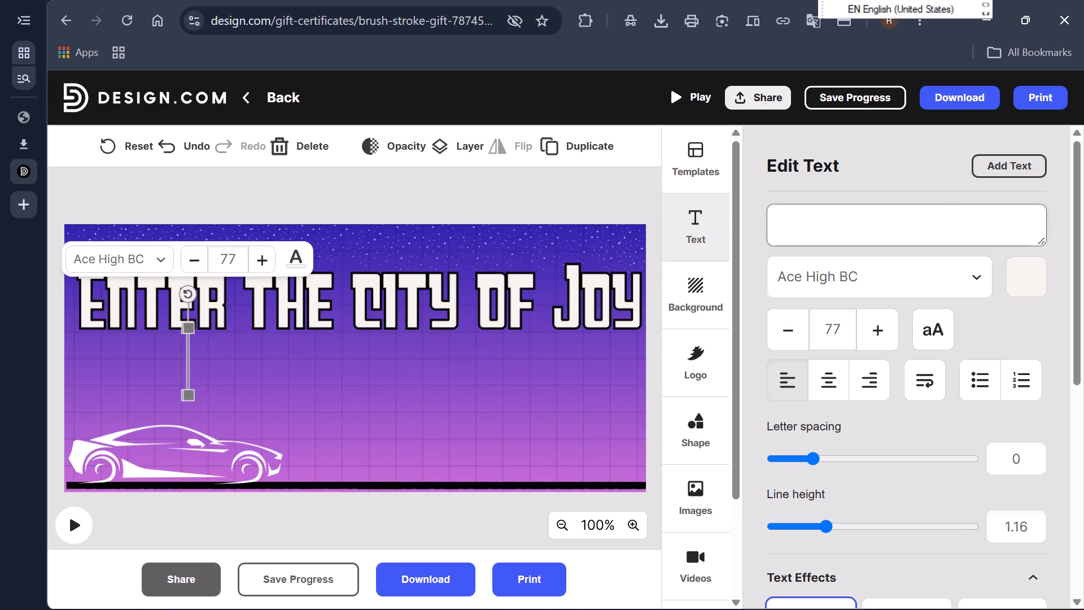
type("With")
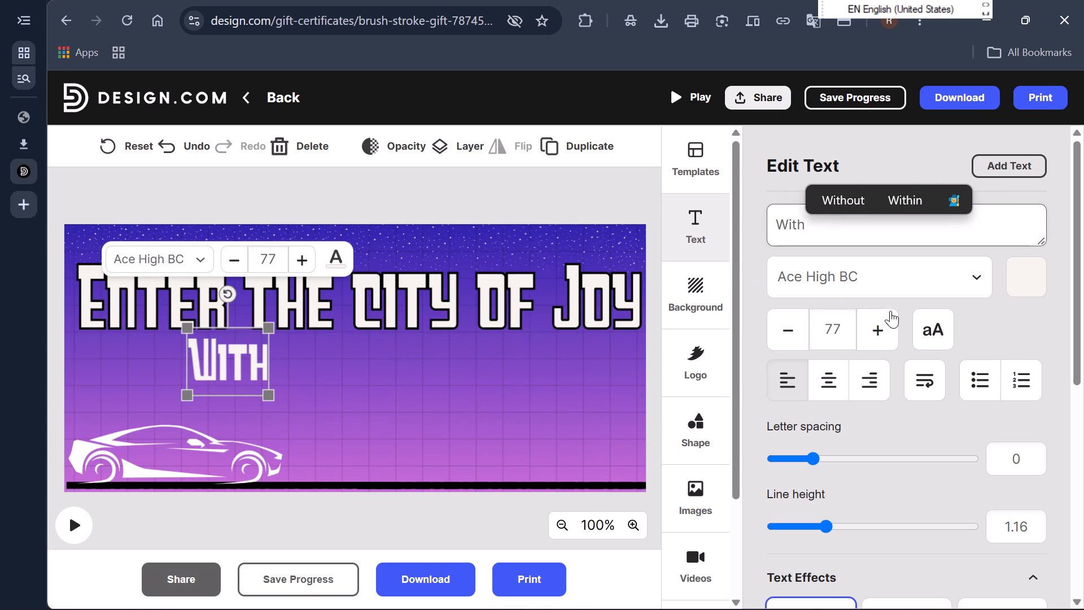
left_click(534, 395)
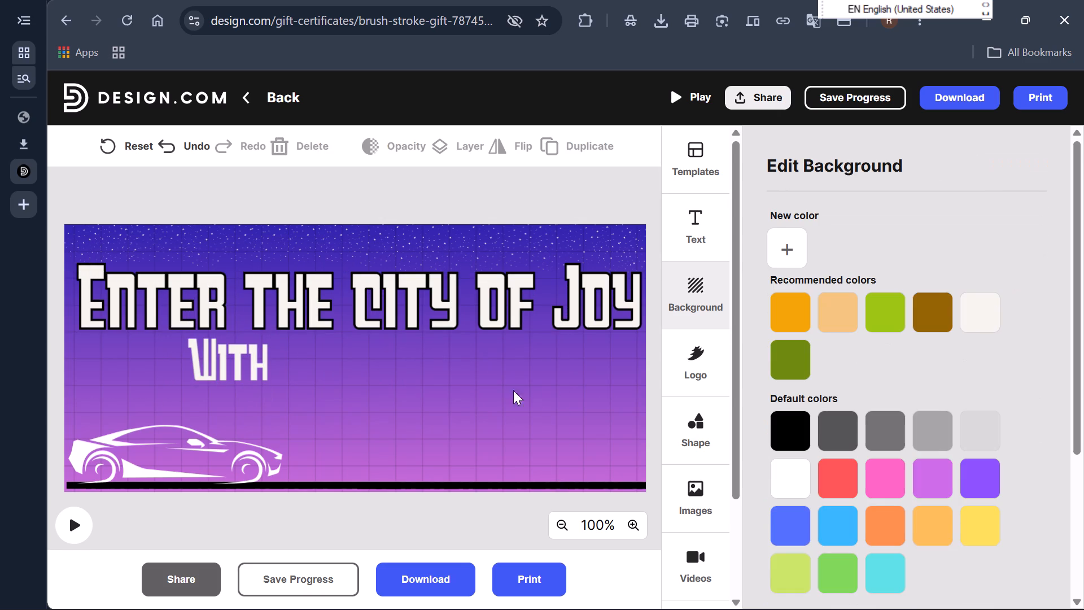
Give the "With" text a light turquoise outline.
left_click(234, 365)
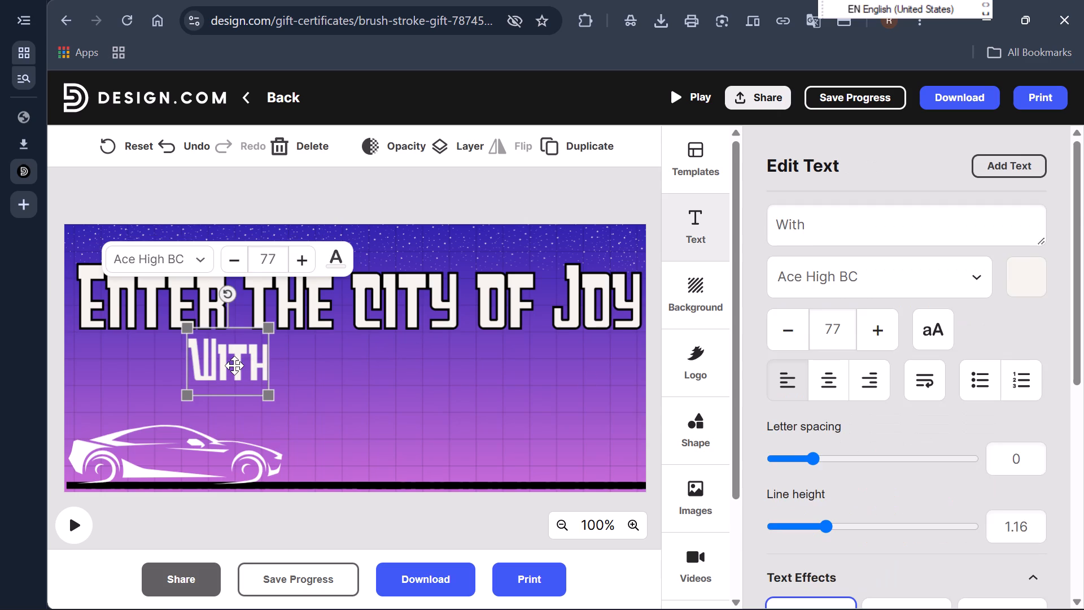
scroll(922, 415, "down", 4)
left_click(777, 496)
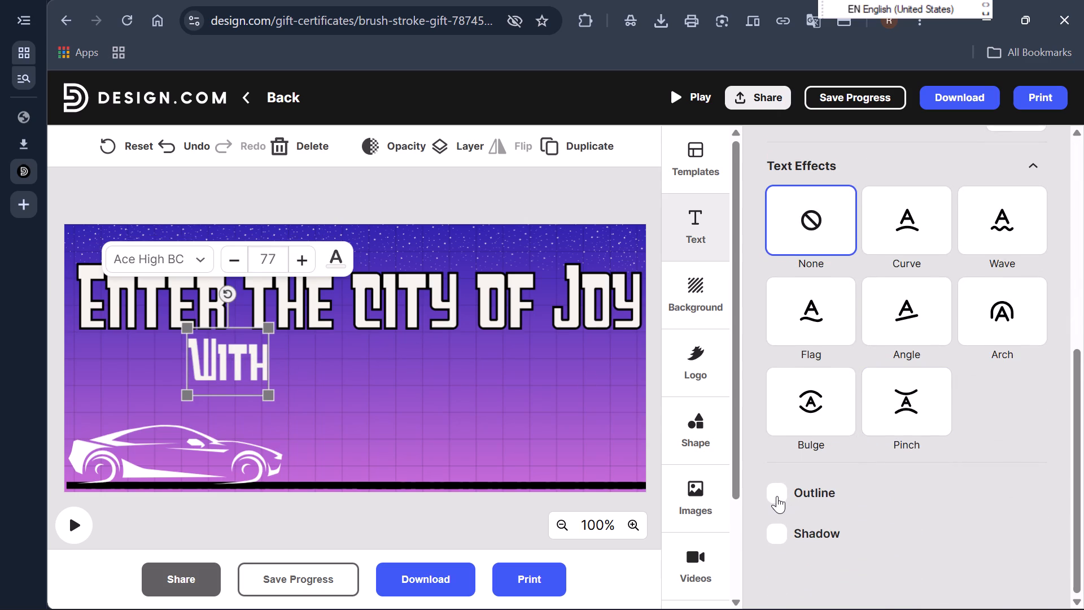
left_click(789, 532)
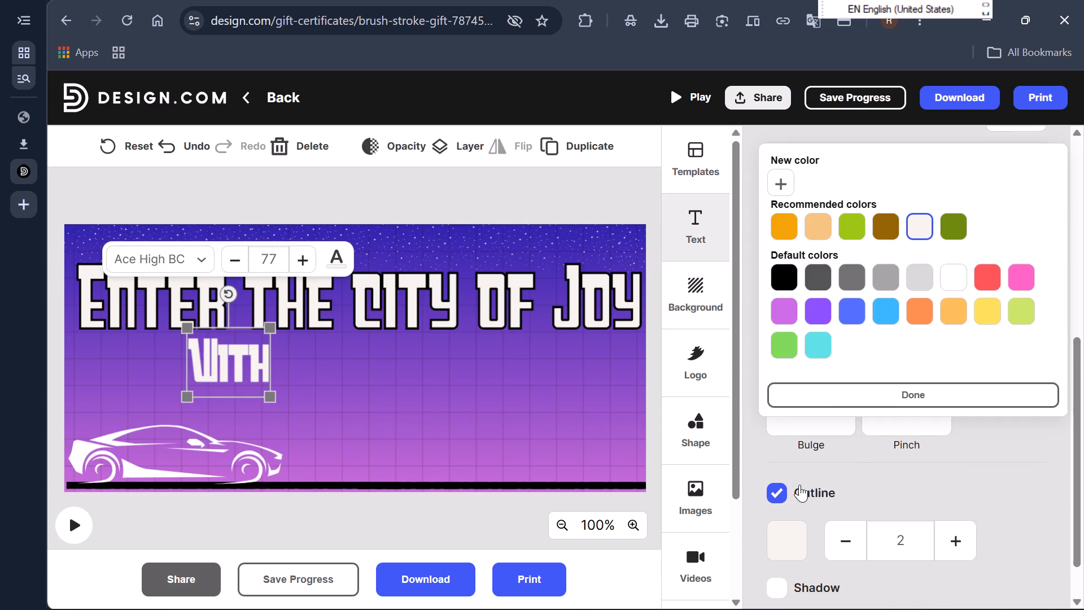
left_click(816, 341)
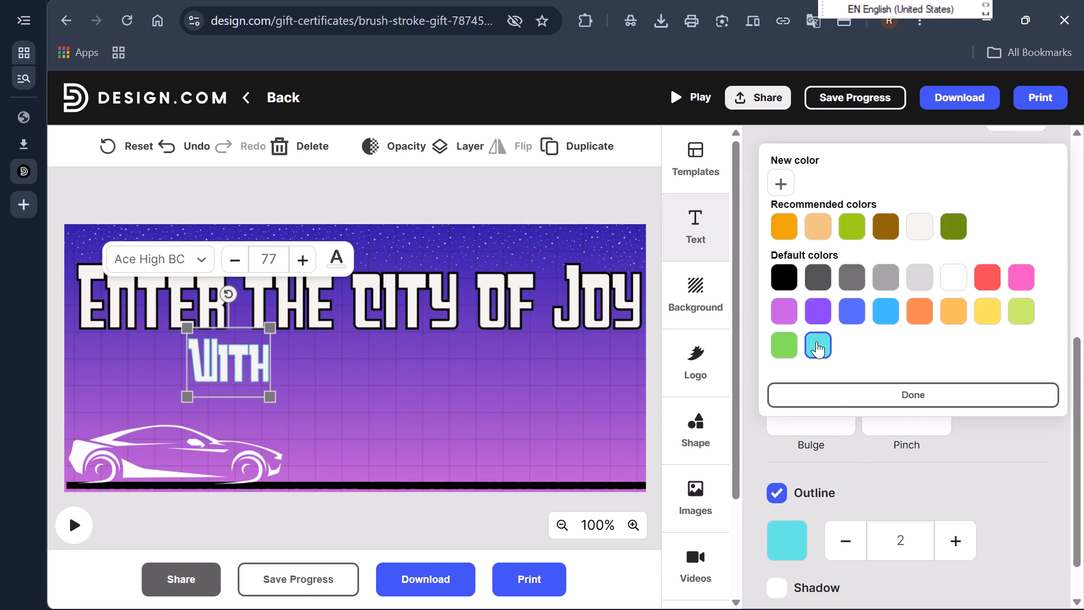
left_click(560, 383)
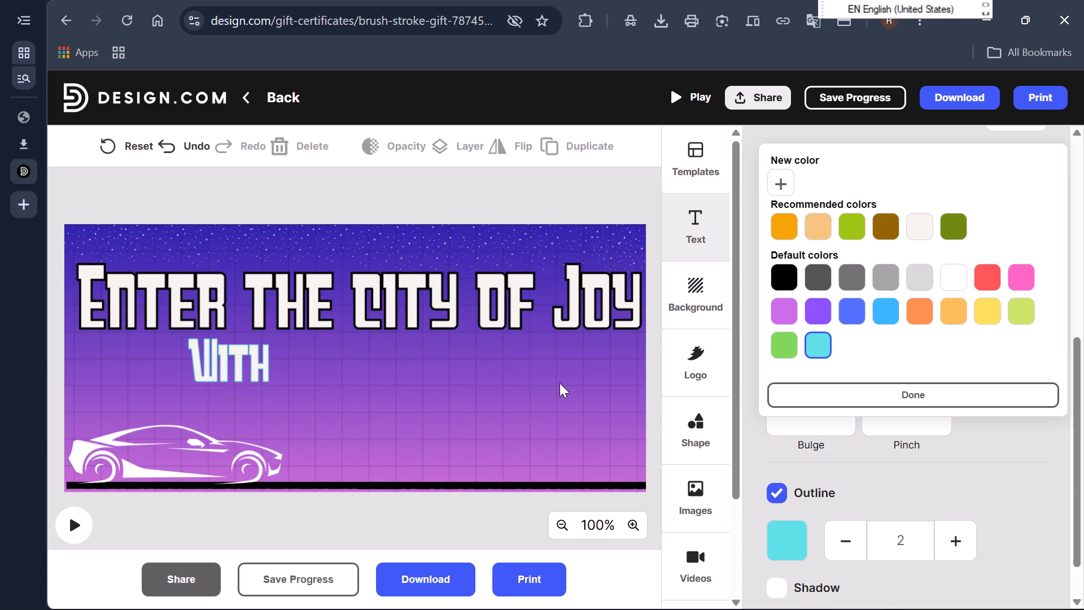
Add a text element reading "100" and place it below the heading, between "With" and the certificate's right edge.
left_click(706, 230)
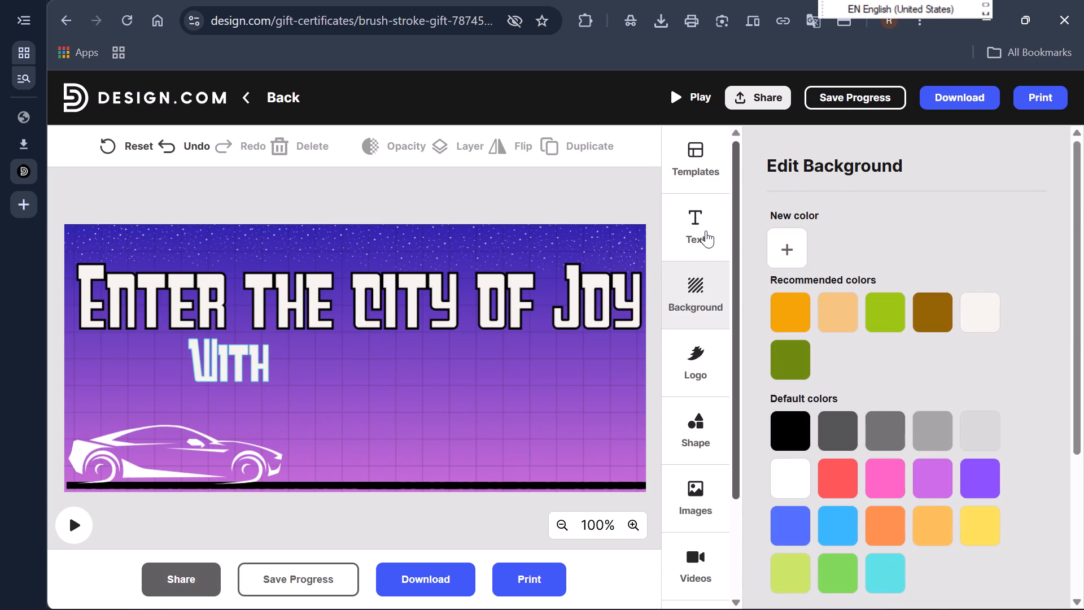
left_click(1015, 151)
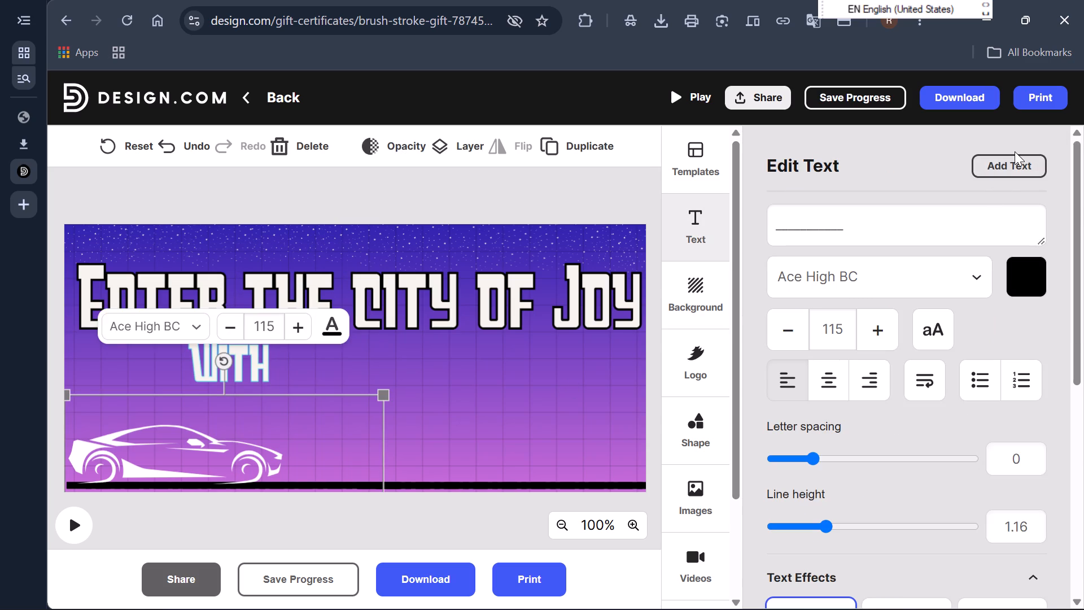
left_click(1014, 171)
left_click_drag(934, 219, 742, 226)
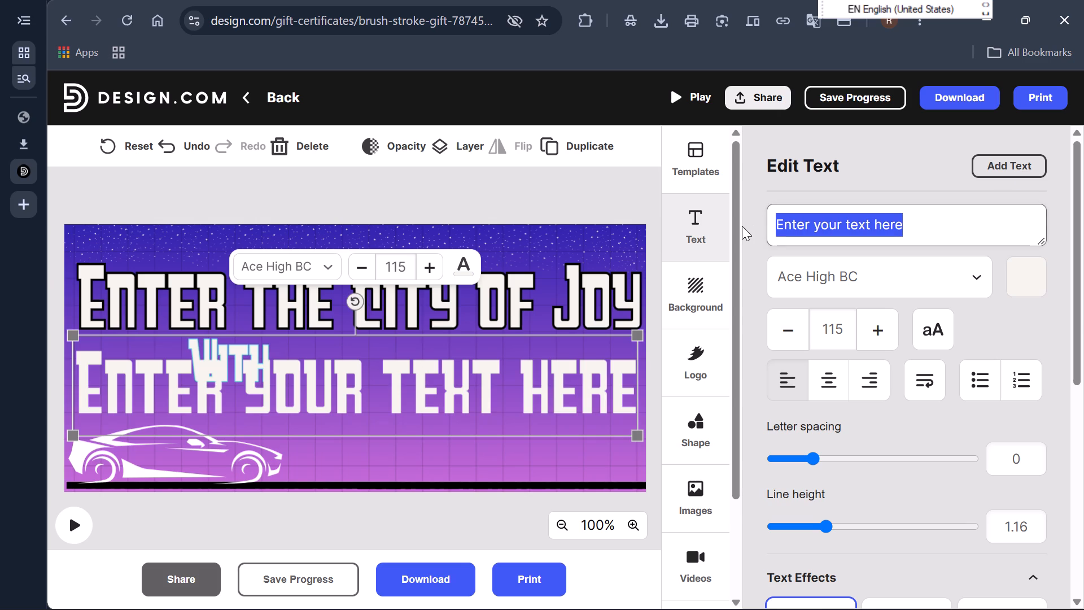
key("BackSpace")
type("100")
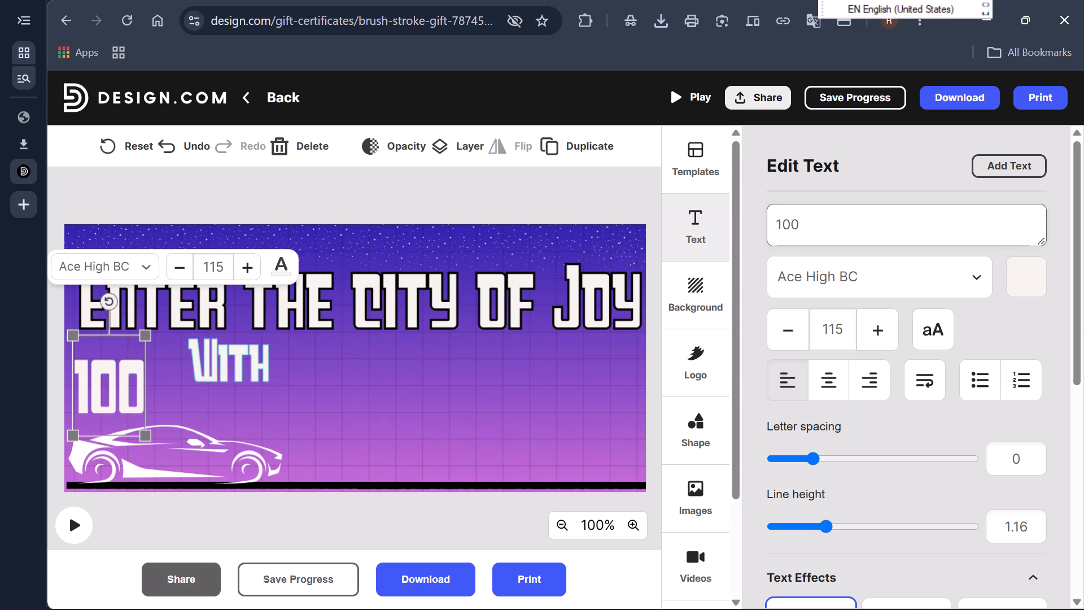
key("space")
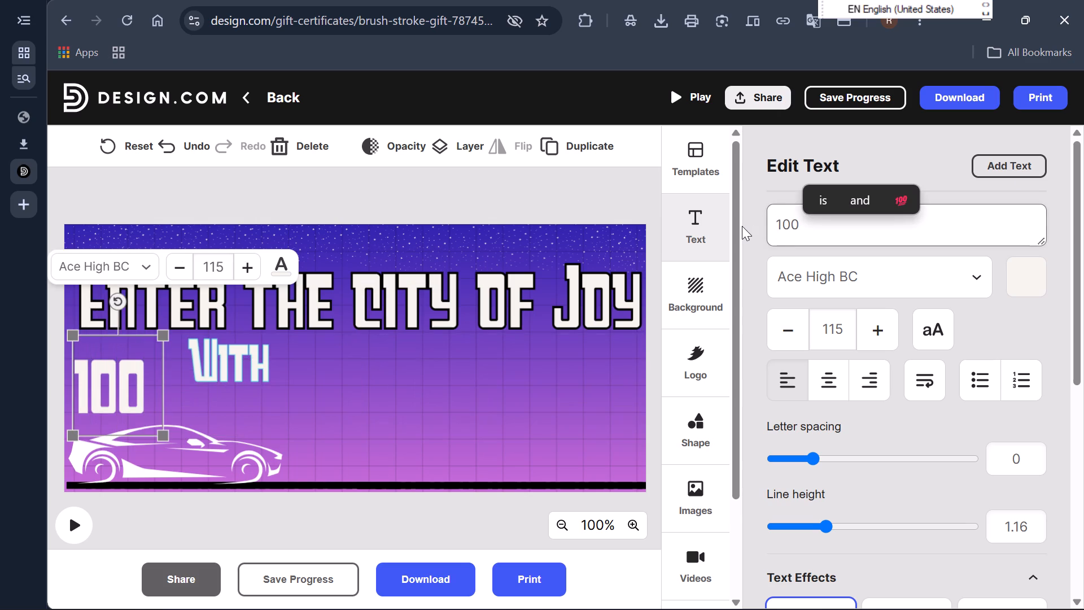
left_click_drag(121, 391, 140, 393)
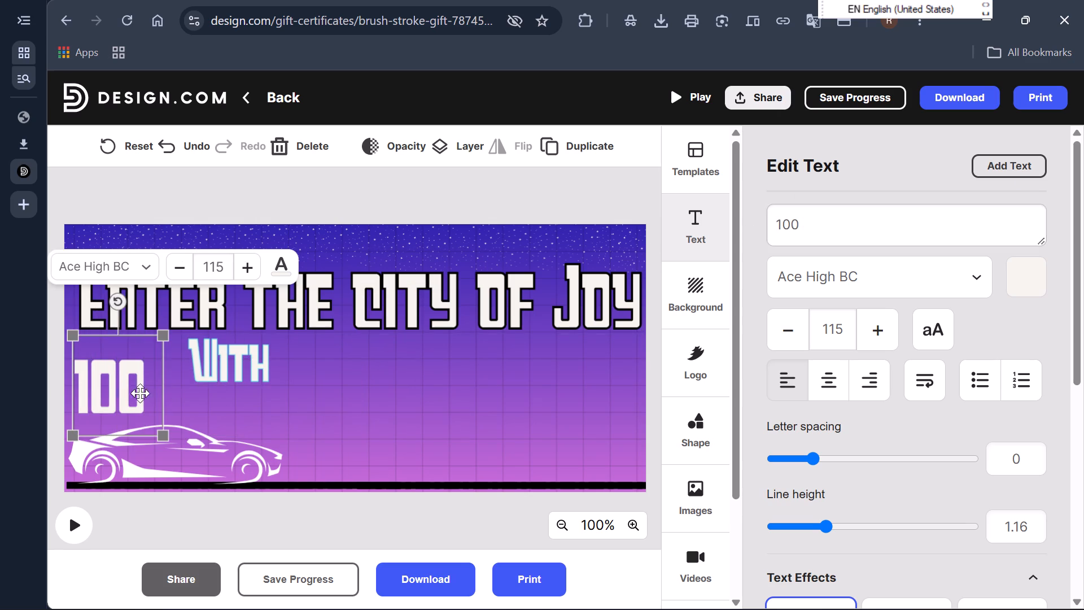
left_click_drag(140, 393, 419, 407)
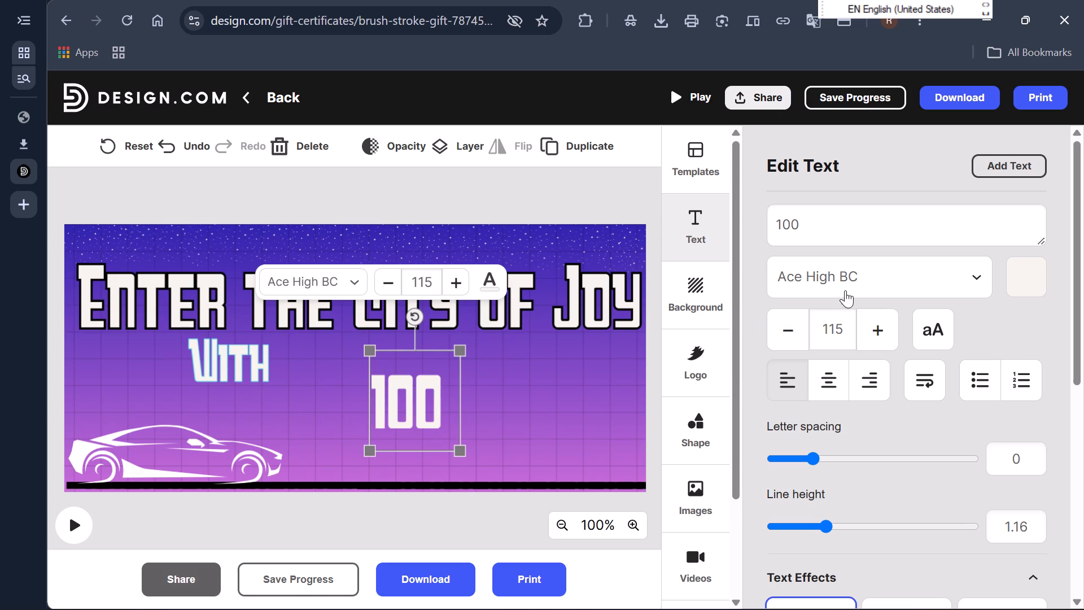
Try the Adumu font on the "100" text, settle on Aero BC and make it bold.
left_click(915, 277)
scroll(887, 381, "down", 1)
left_click(854, 376)
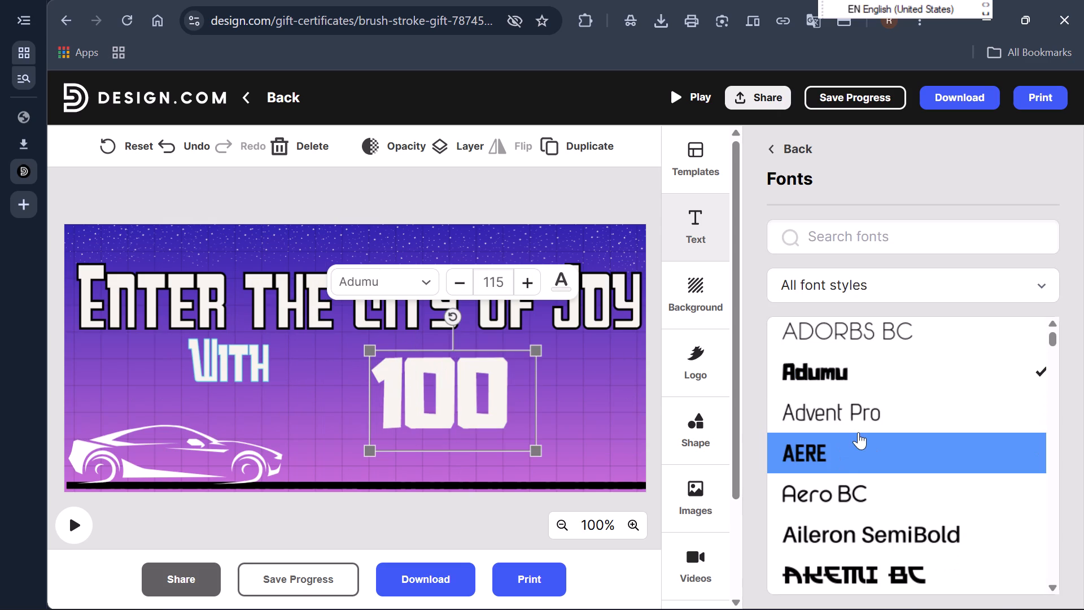
scroll(868, 485, "down", 1)
left_click(862, 422)
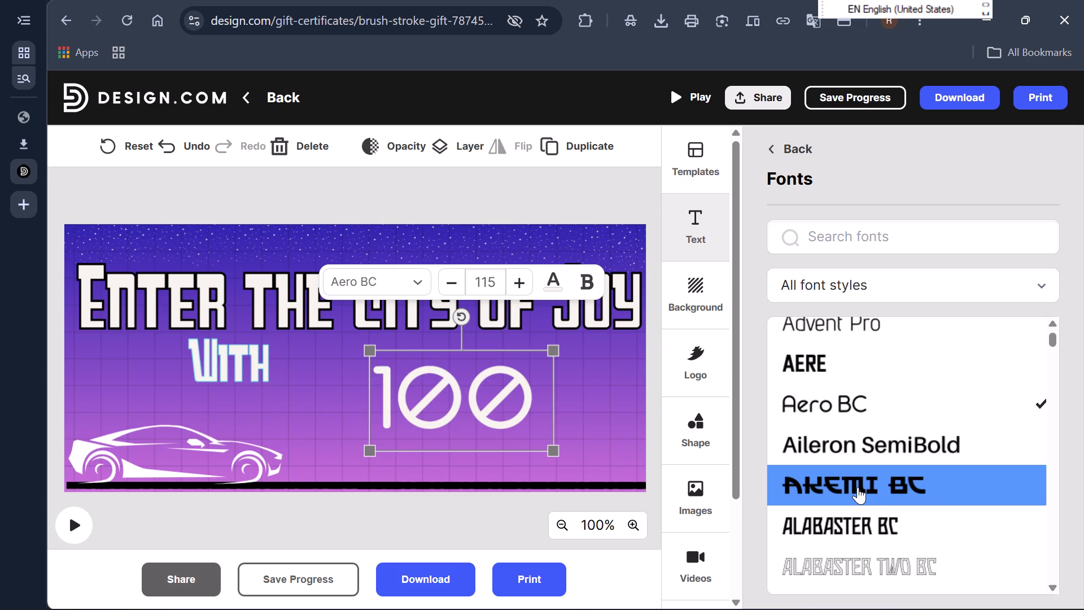
scroll(858, 487, "down", 1)
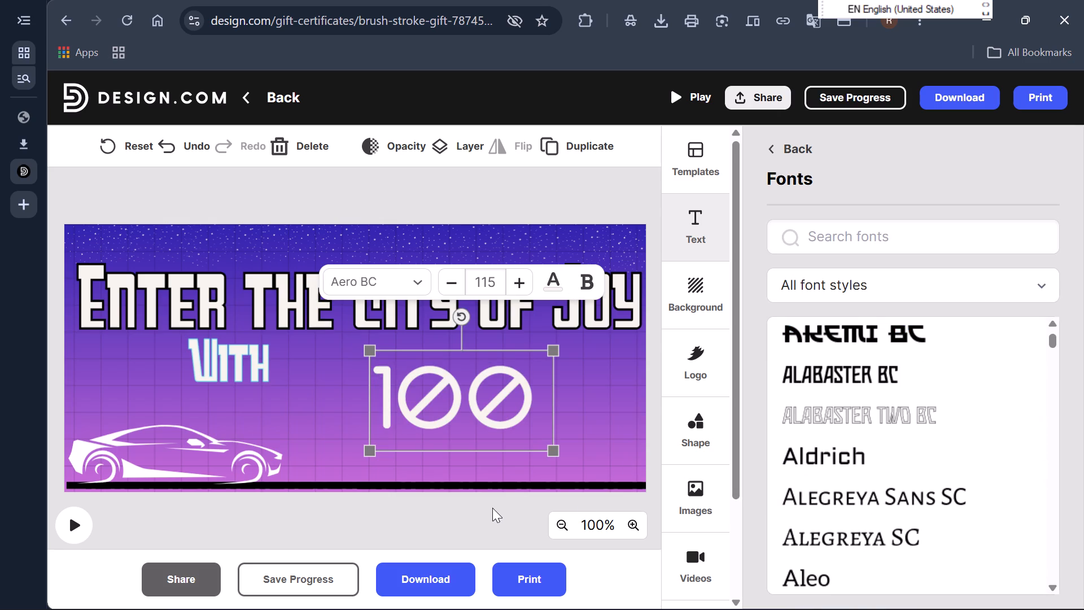
left_click(492, 508)
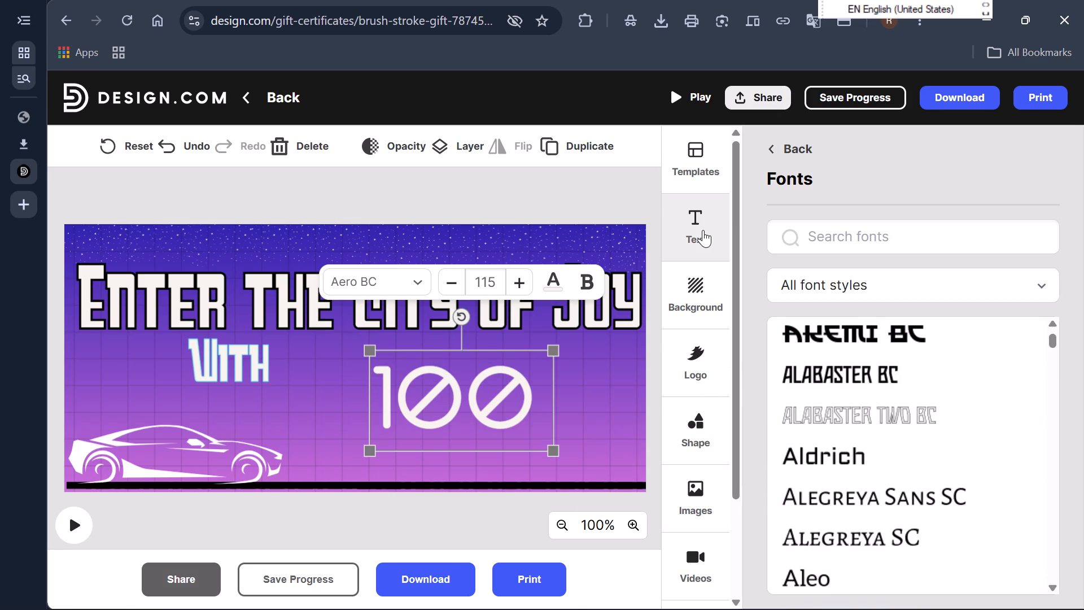
left_click(703, 230)
left_click(584, 281)
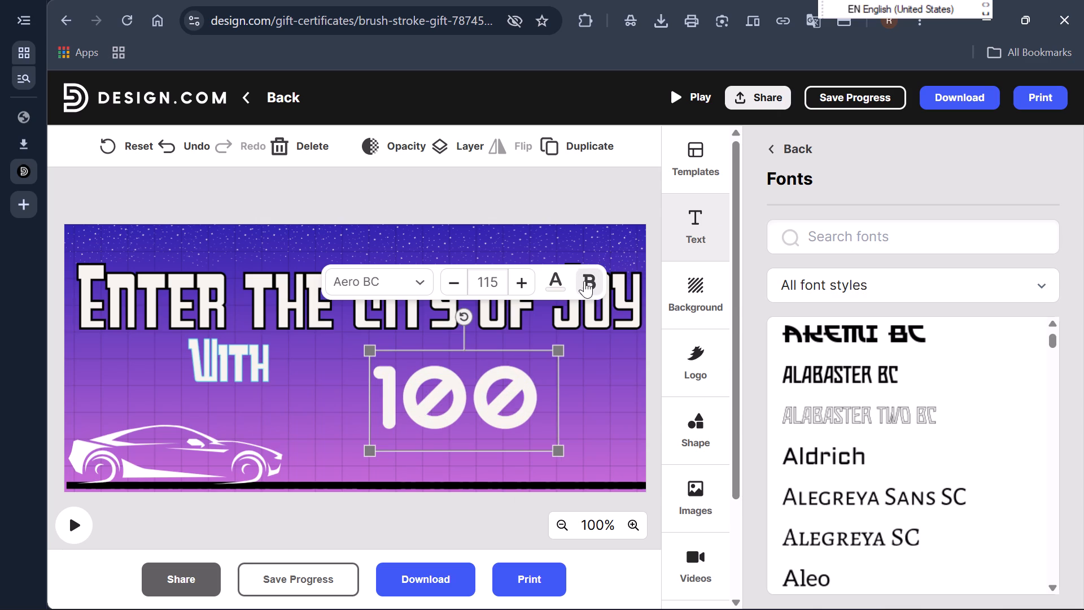
left_click(445, 467)
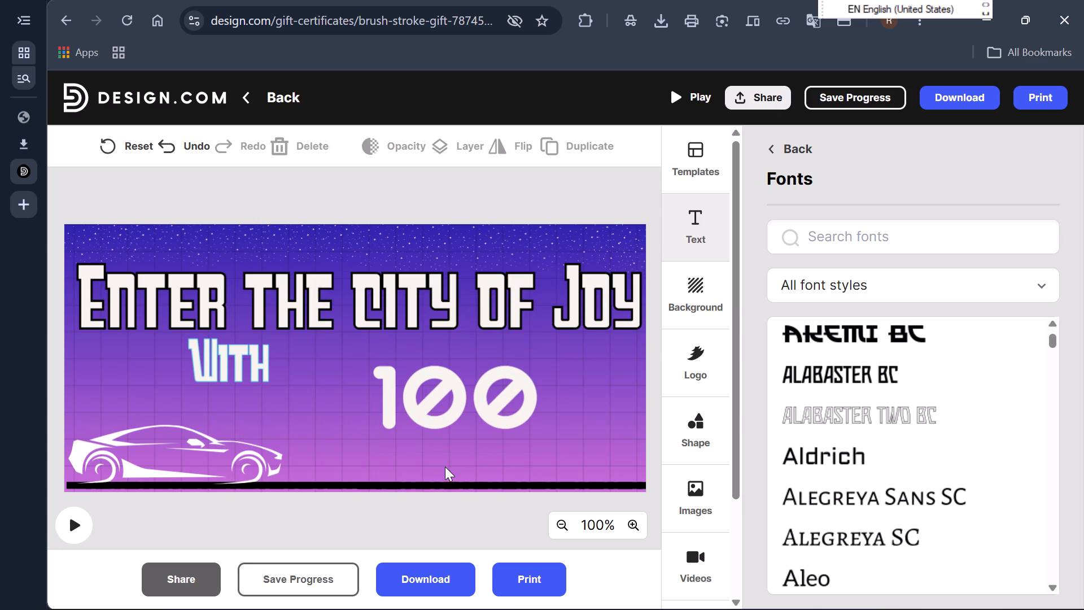
Add a text element reading "$" and place it directly in front of the "100".
left_click(703, 225)
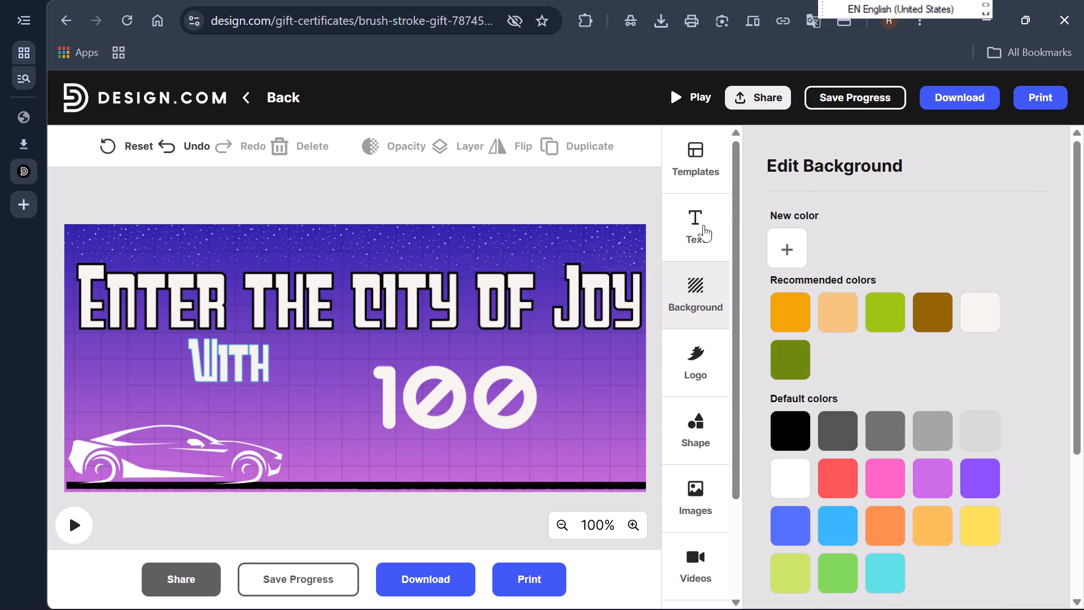
left_click(1010, 165)
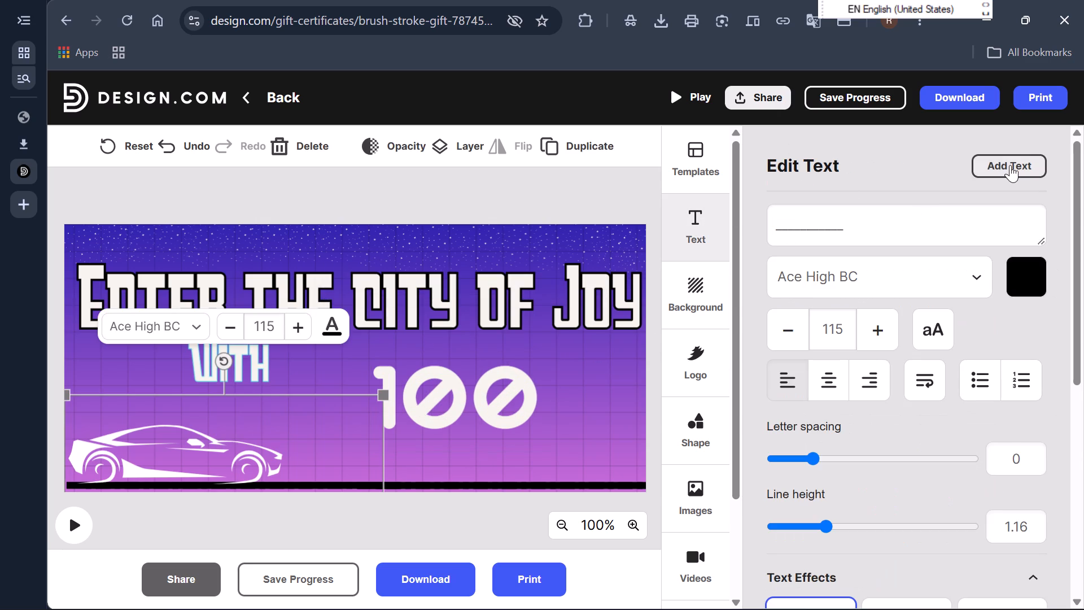
left_click_drag(903, 221, 716, 235)
key("BackSpace")
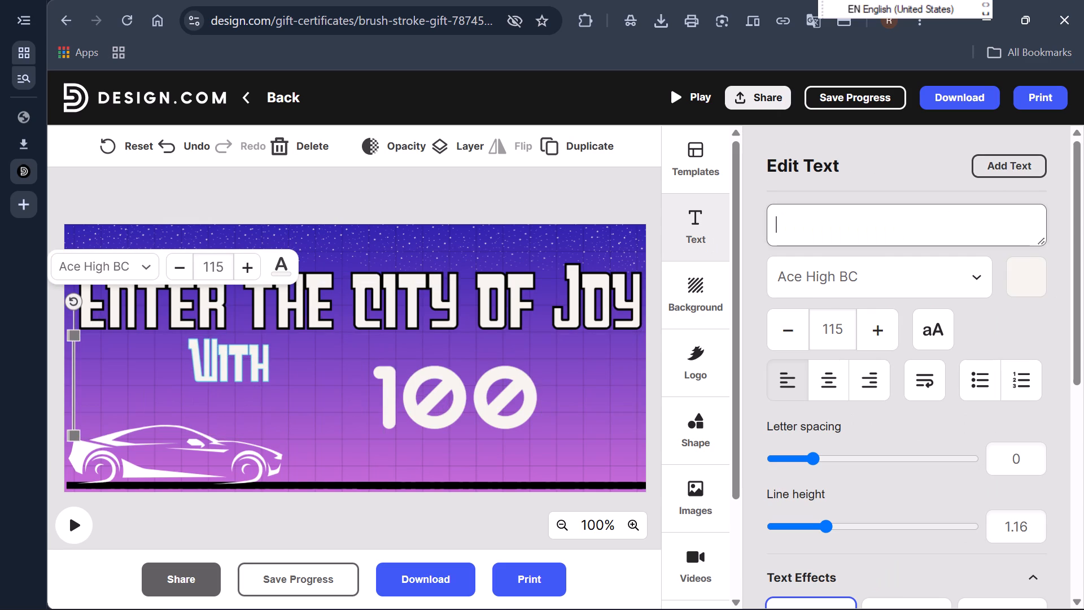
key("shift+dollar")
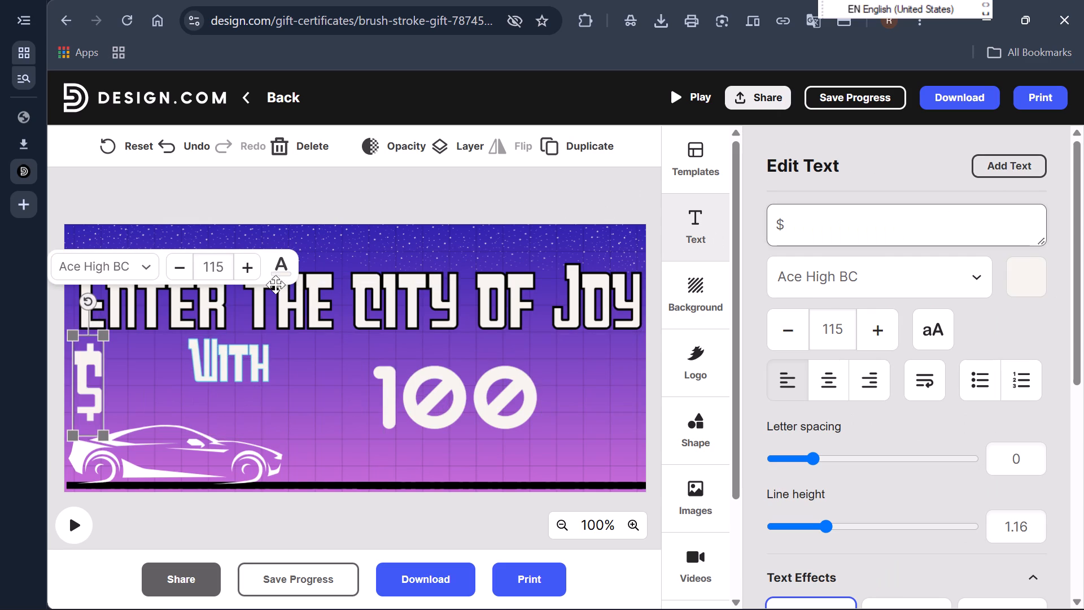
left_click_drag(84, 380, 228, 382)
left_click_drag(228, 382, 338, 387)
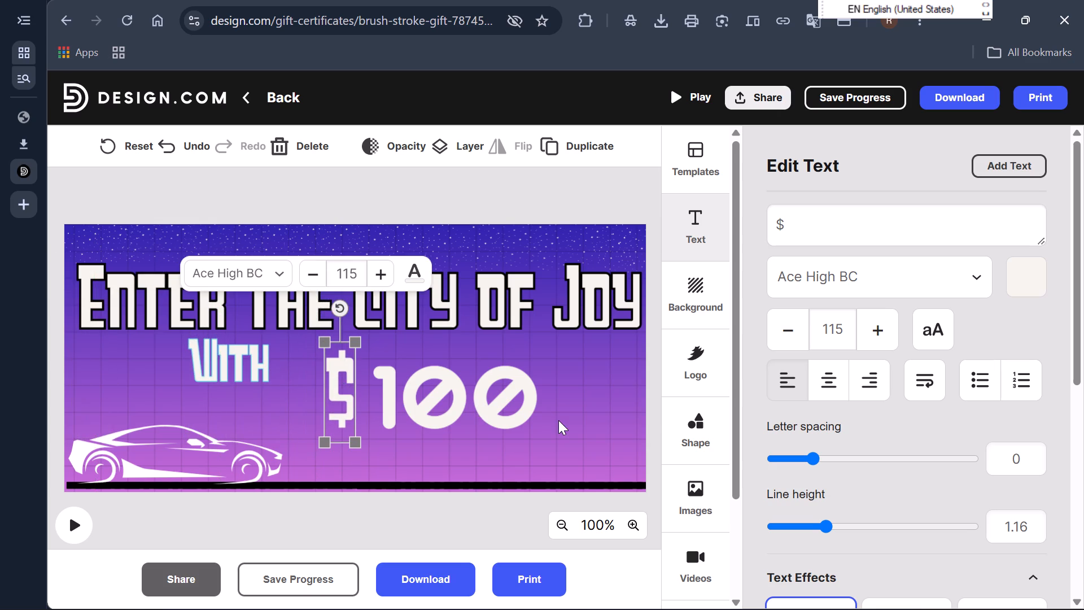
Apply the Slot element animation to the "100" text and set its speed to 92.
left_click(507, 395)
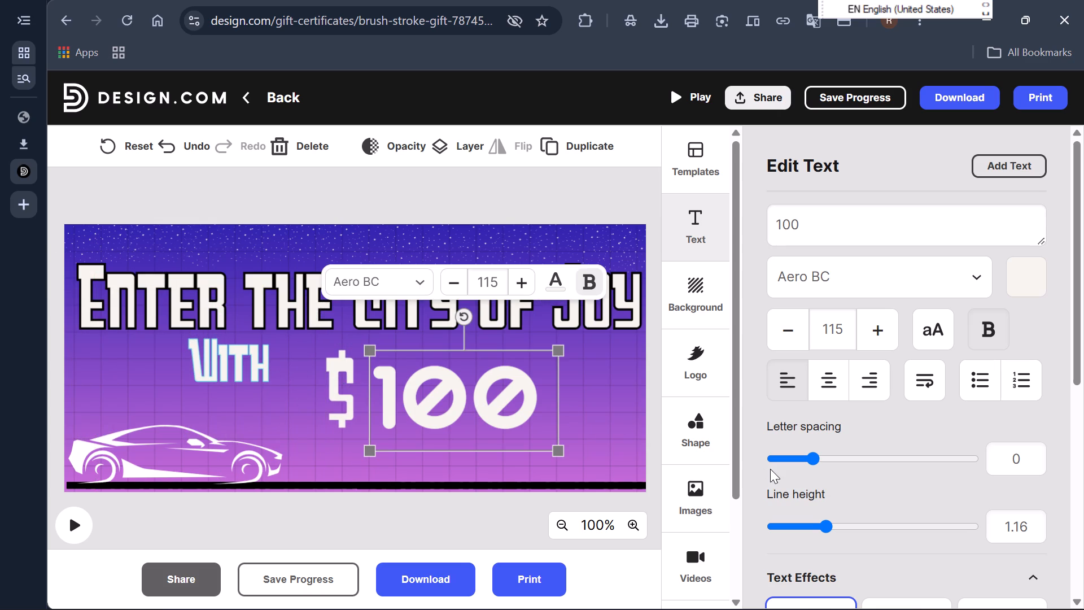
scroll(722, 513, "down", 1)
left_click(699, 571)
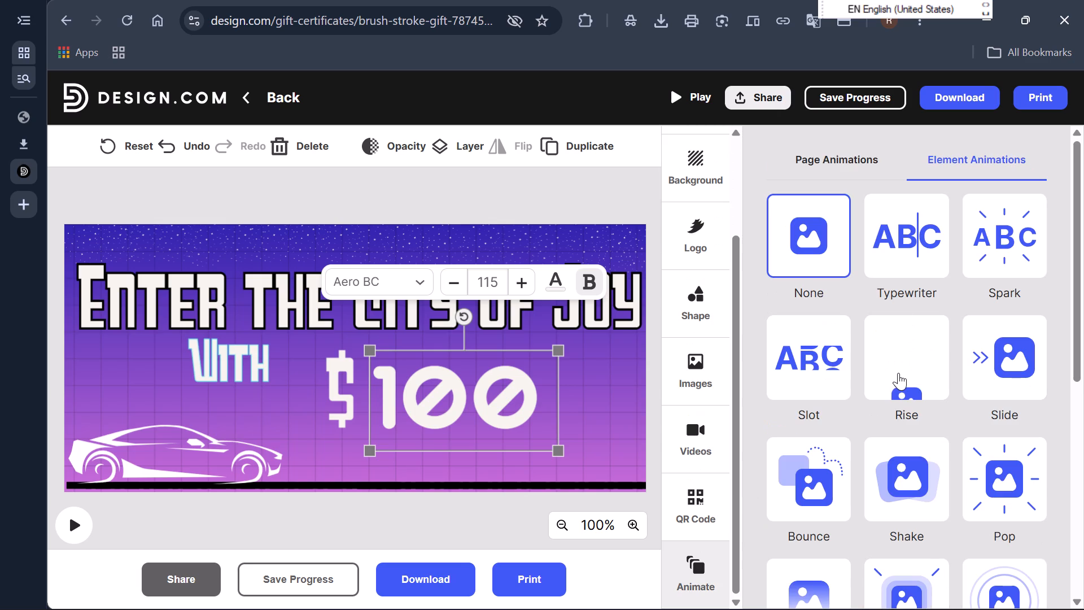
left_click(807, 352)
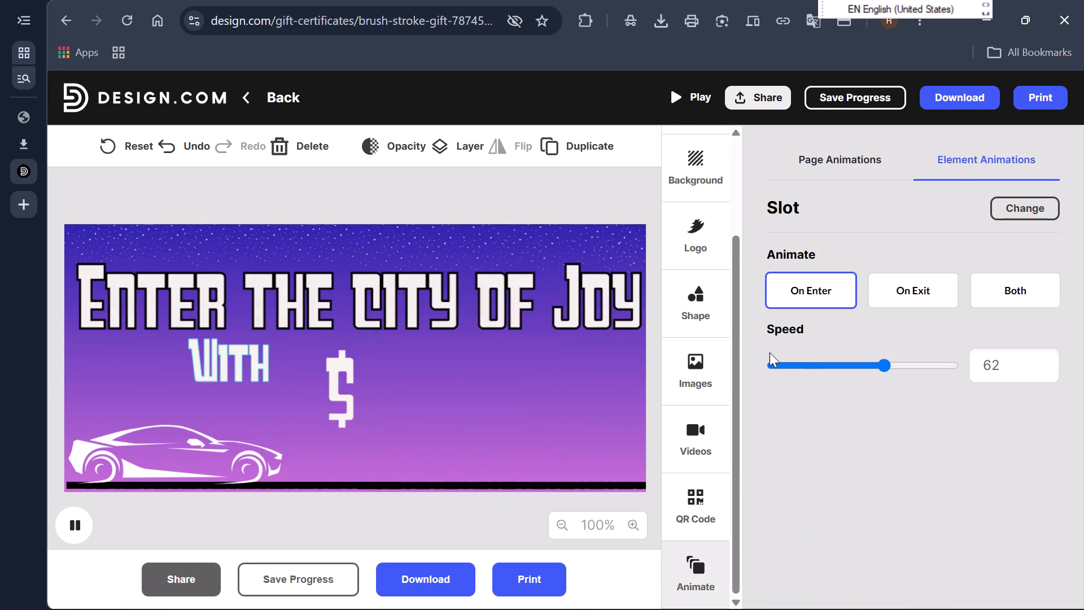
left_click(937, 363)
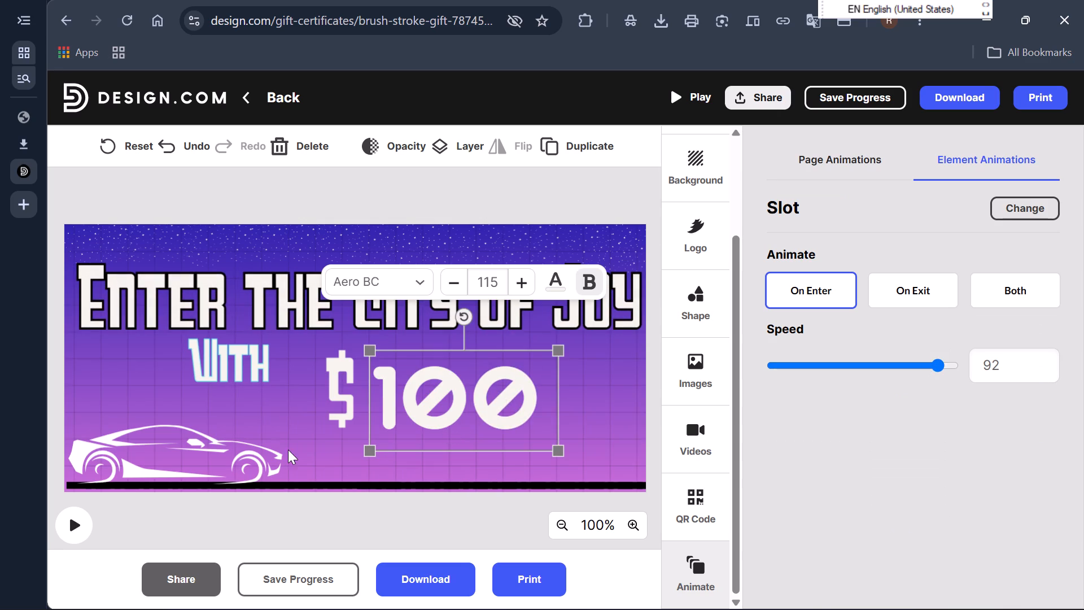
Apply the Tumble element animation to the white sports car.
left_click(242, 456)
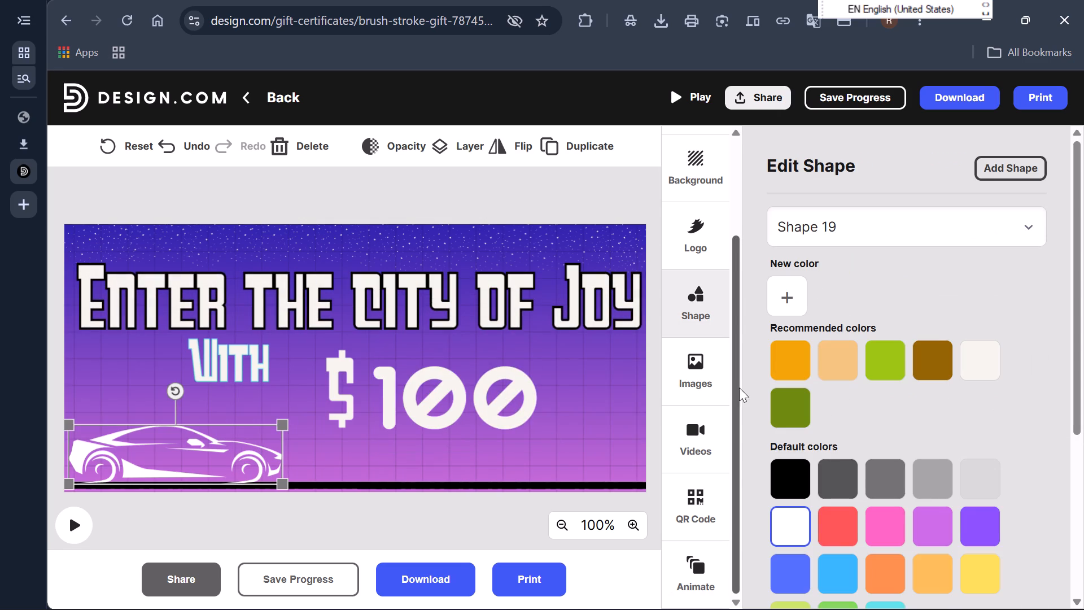
scroll(702, 498, "down", 2)
left_click(700, 566)
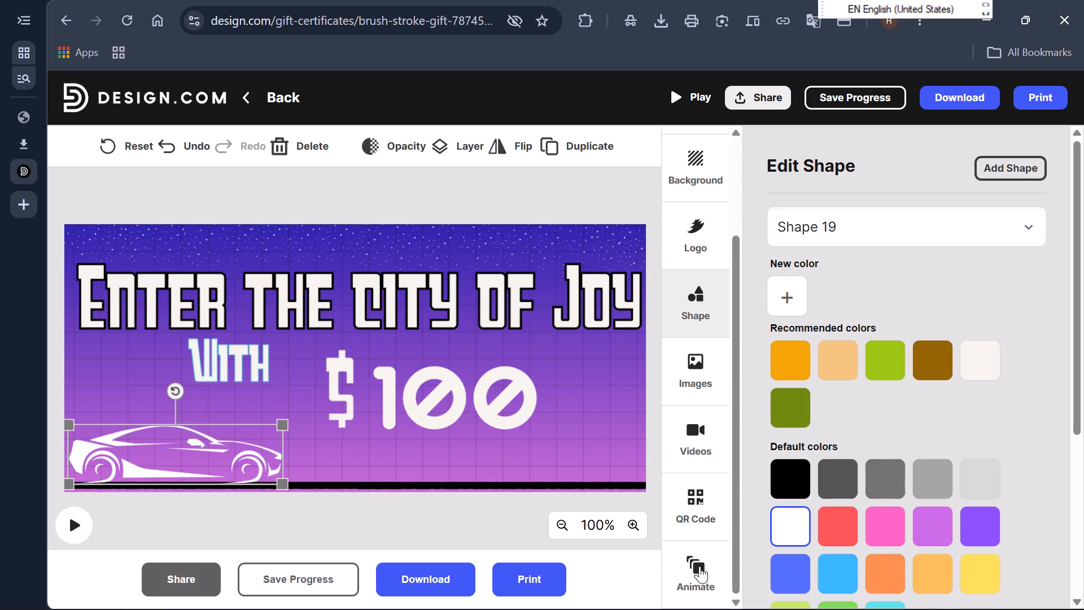
scroll(920, 400, "down", 1)
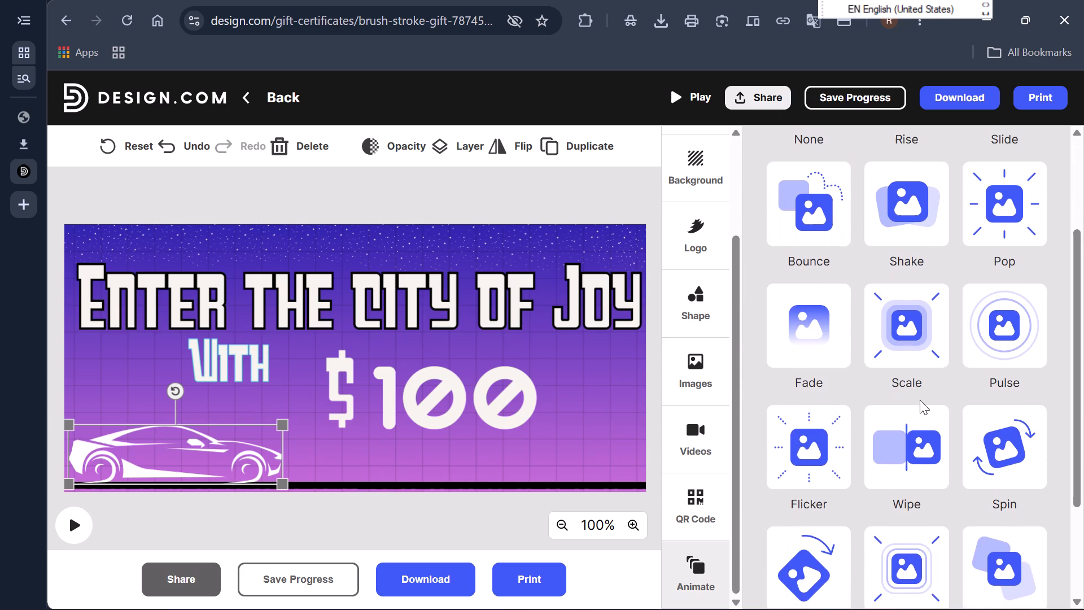
scroll(920, 400, "down", 1)
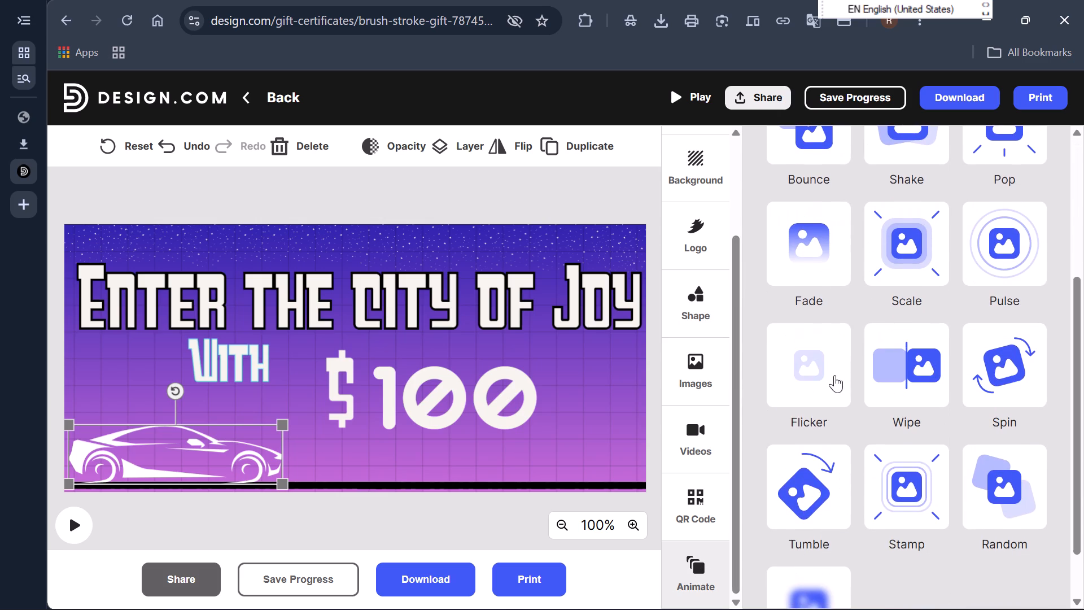
scroll(807, 475, "down", 1)
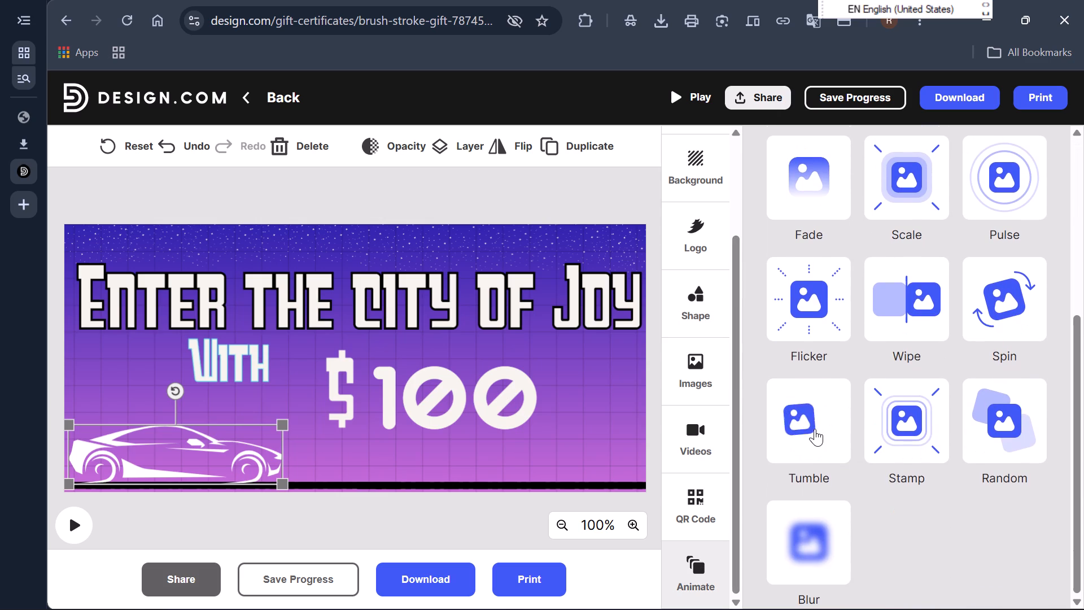
left_click(815, 429)
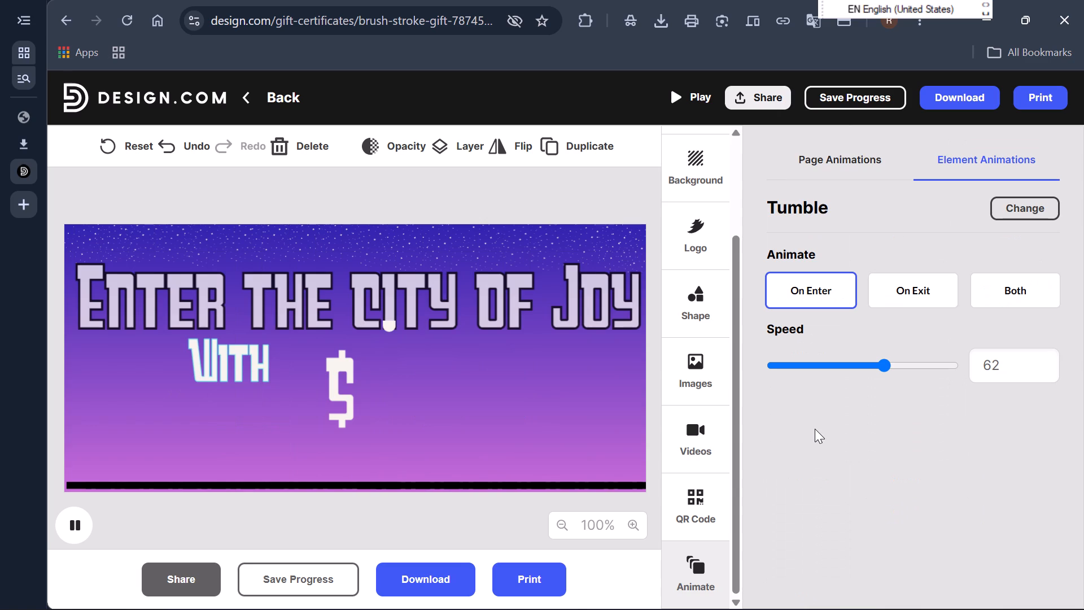